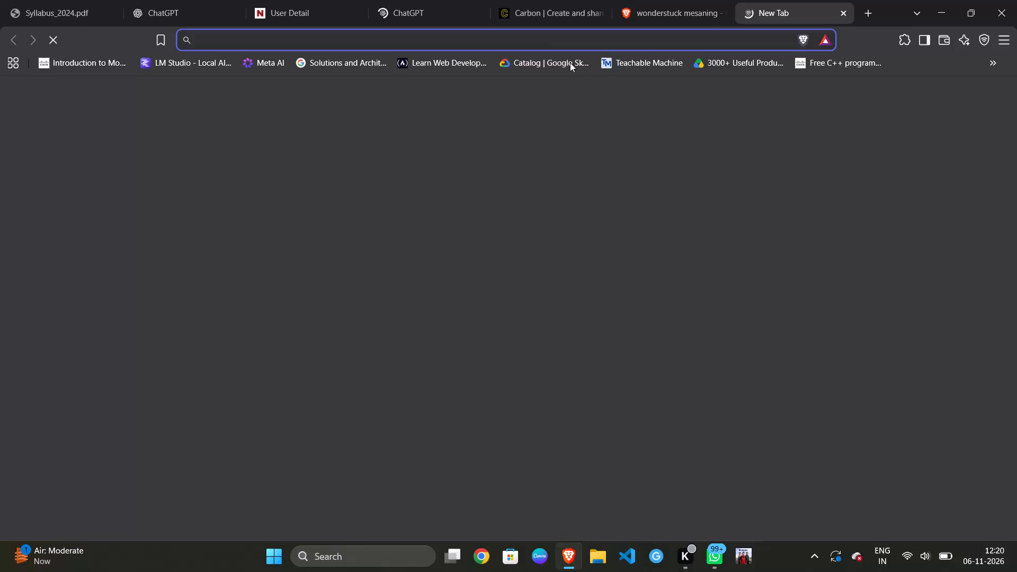
Search the web for google docs, open Google Docs and create a blank document.
{"action": "left_click", "coordinate": [542, 38]}
{"action": "type", "text": "google docs"}
{"action": "key", "text": "Return"}
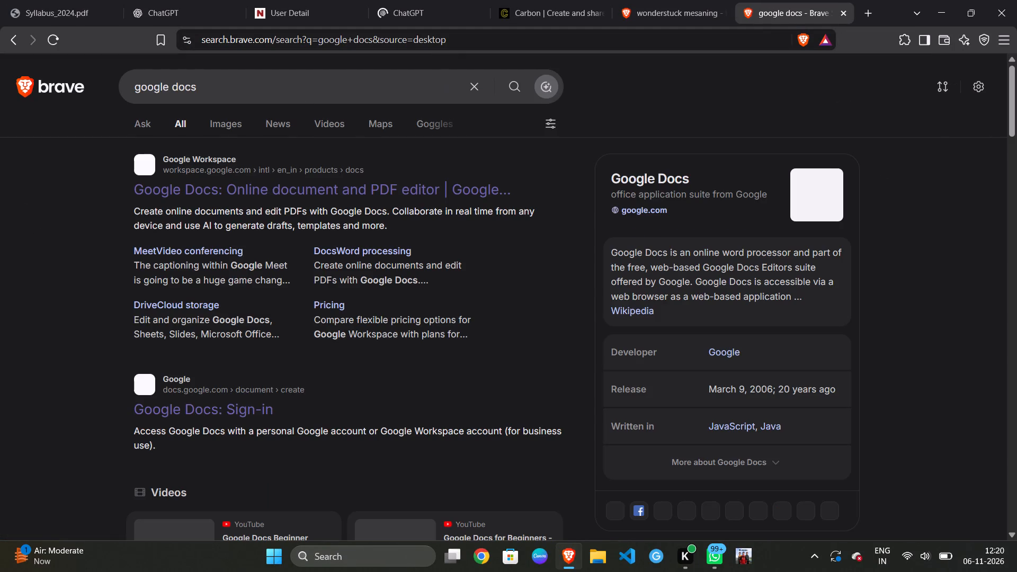
{"action": "left_click", "coordinate": [255, 183]}
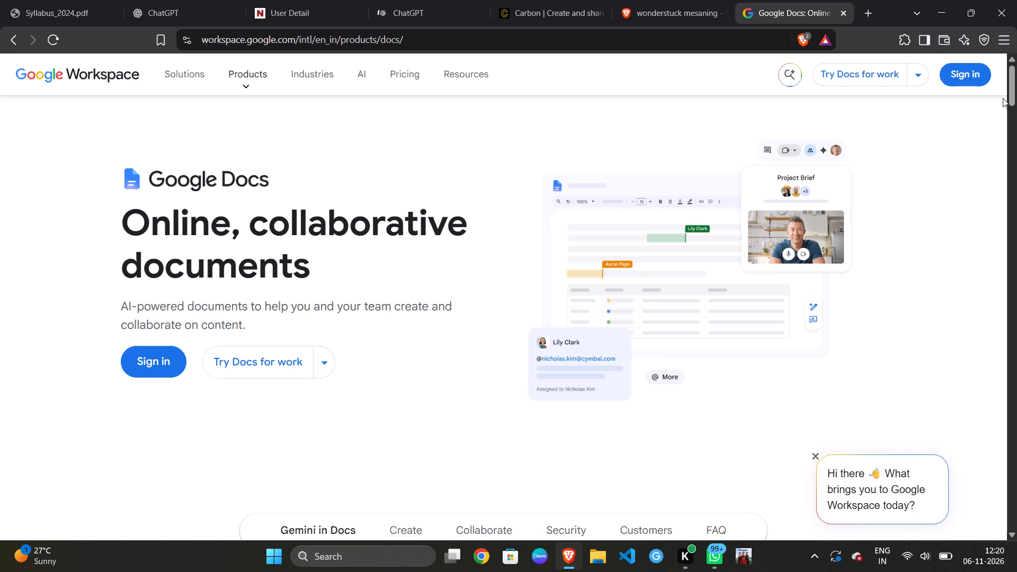
{"action": "left_click", "coordinate": [968, 76]}
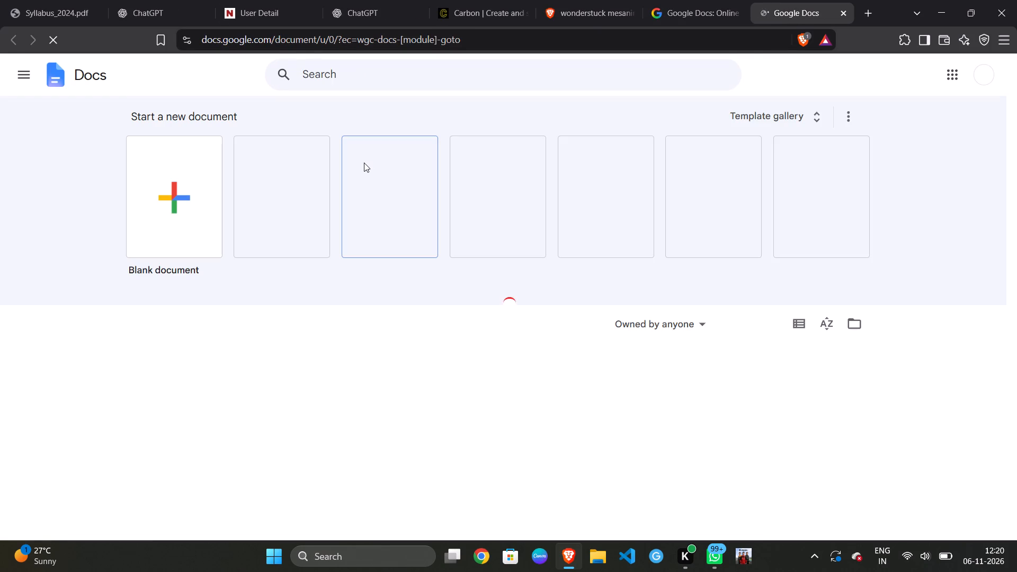
{"action": "left_click", "coordinate": [172, 215]}
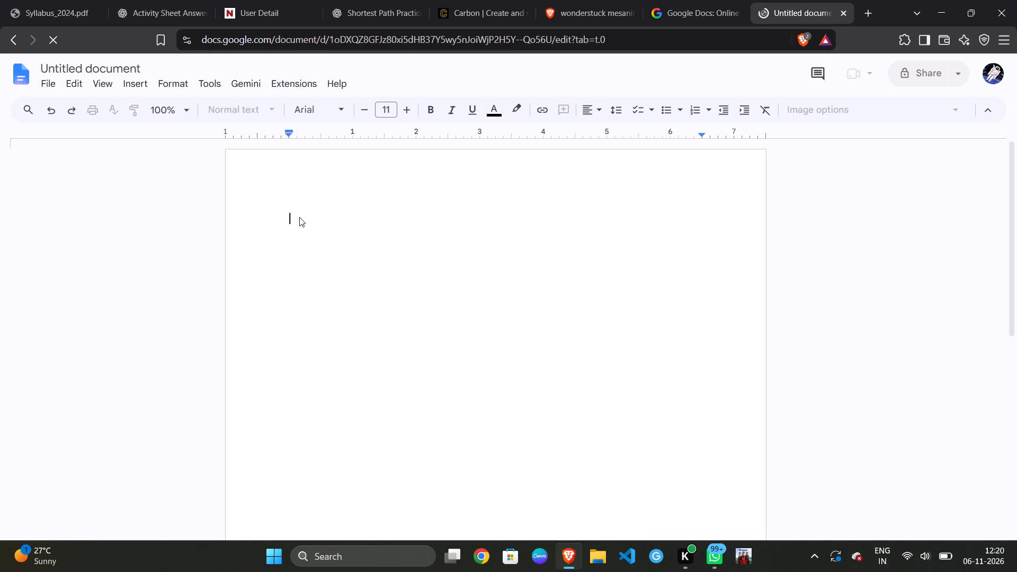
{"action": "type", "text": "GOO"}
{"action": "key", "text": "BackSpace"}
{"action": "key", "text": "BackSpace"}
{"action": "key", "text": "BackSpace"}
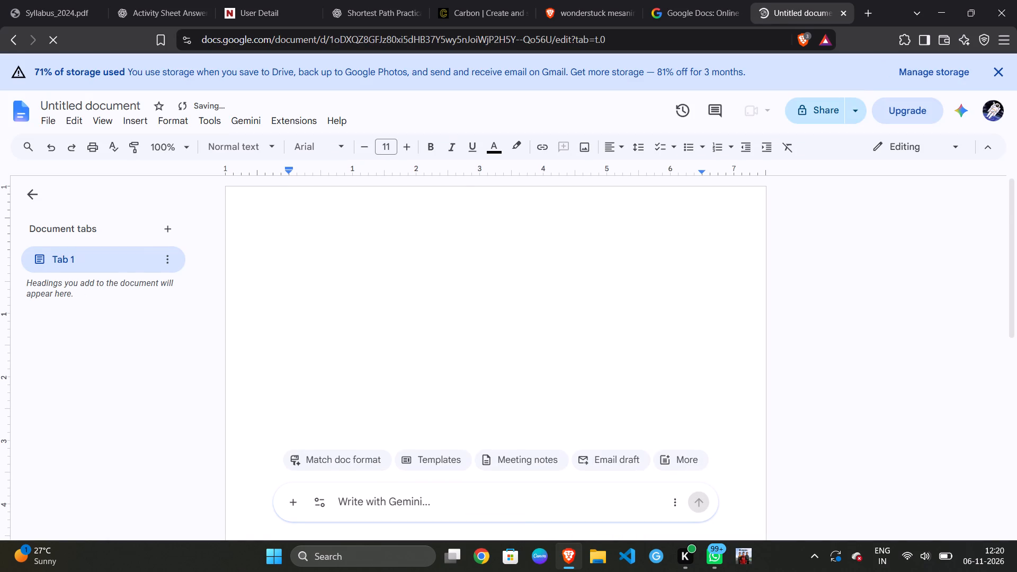
Enter the title "Winners of CSE Department in CGC Parvirtan 2026" on the first line, indented with four tabs.
{"action": "key", "text": "shift+space"}
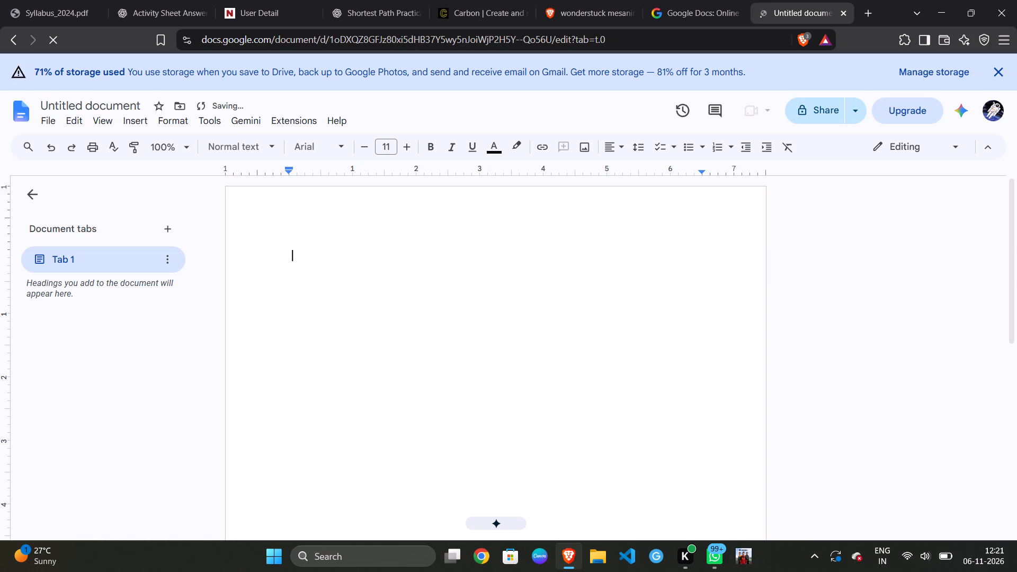
{"action": "key", "text": "Tab"}
{"action": "key", "text": "Tab"}
{"action": "key", "text": "Tab"}
{"action": "key", "text": "Tab"}
{"action": "type", "text": "Winners of"}
{"action": "key", "text": "space"}
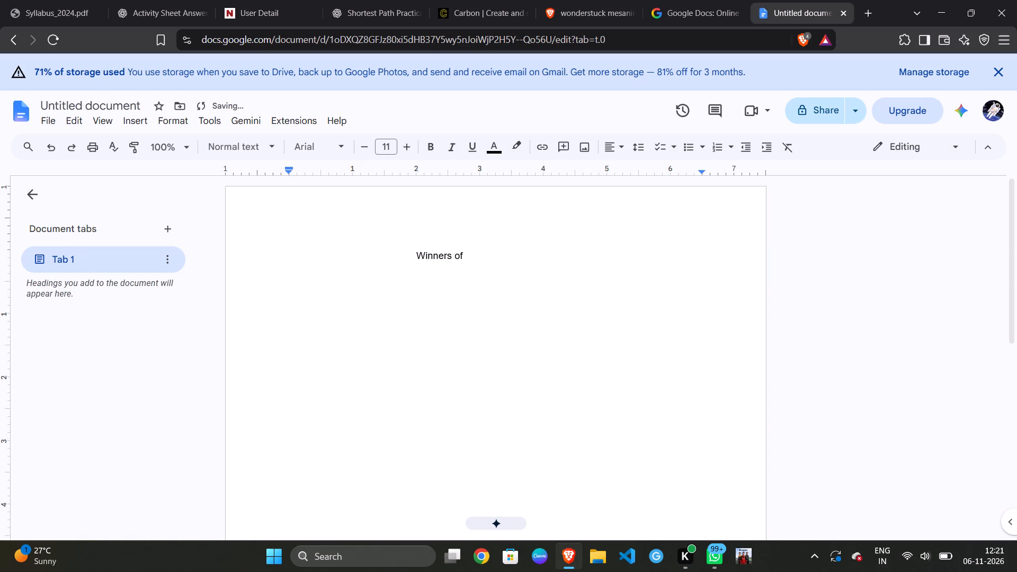
{"action": "type", "text": "Cse"}
{"action": "key", "text": "BackSpace"}
{"action": "key", "text": "BackSpace"}
{"action": "key", "text": "BackSpace"}
{"action": "type", "text": "CSE"}
{"action": "key", "text": "space"}
{"action": "type", "text": "Department"}
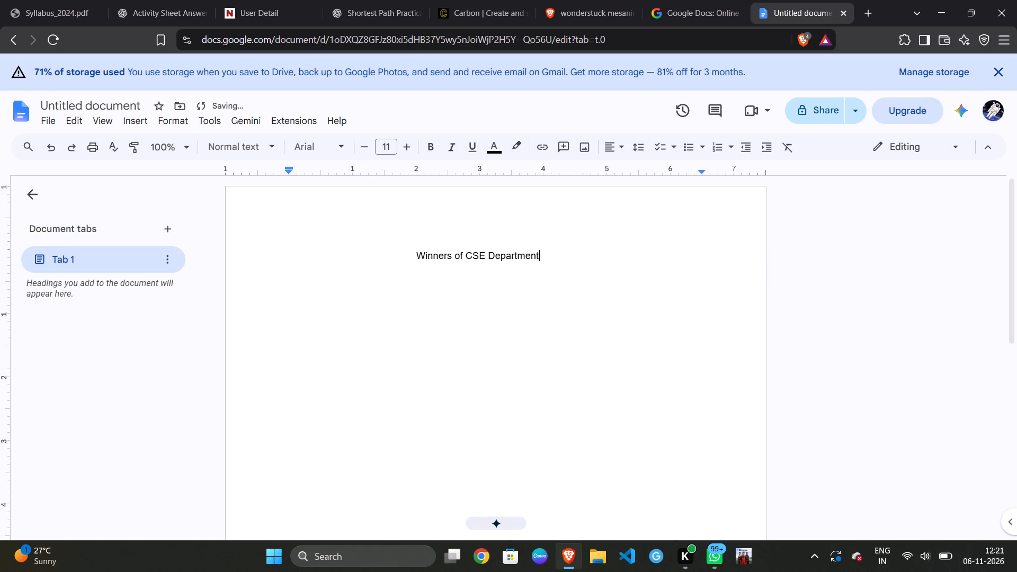
{"action": "key", "text": "space"}
{"action": "type", "text": "in CGC"}
{"action": "key", "text": "space"}
{"action": "type", "text": "parvirtan"}
{"action": "key", "text": "BackSpace"}
{"action": "key", "text": "BackSpace"}
{"action": "key", "text": "BackSpace"}
{"action": "key", "text": "BackSpace"}
{"action": "key", "text": "BackSpace"}
{"action": "key", "text": "BackSpace"}
{"action": "key", "text": "BackSpace"}
{"action": "key", "text": "BackSpace"}
{"action": "key", "text": "BackSpace"}
{"action": "type", "text": "Parvirtan 2-0-2"}
{"action": "key", "text": "BackSpace"}
{"action": "key", "text": "BackSpace"}
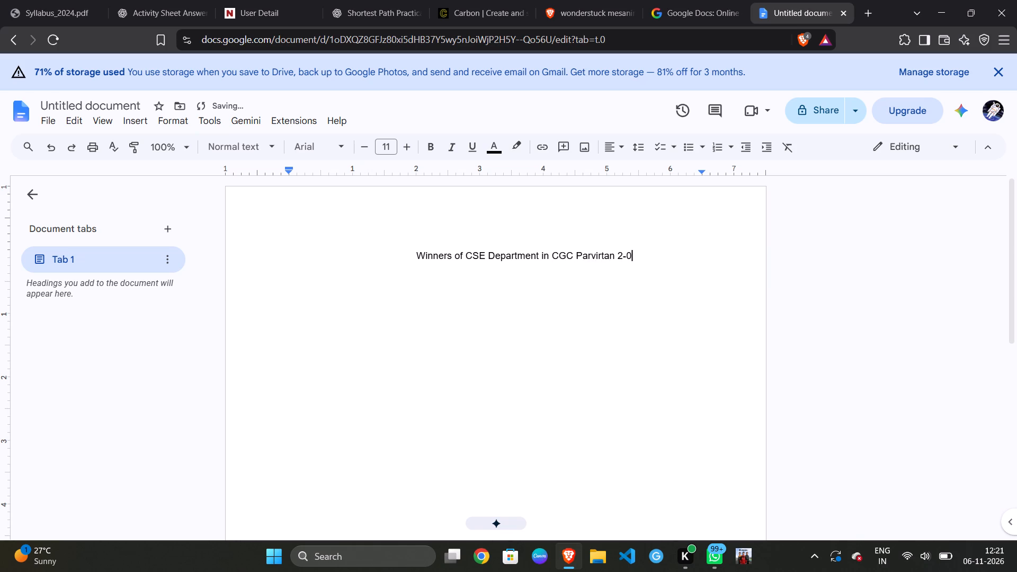
{"action": "key", "text": "BackSpace"}
{"action": "key", "text": "BackSpace"}
{"action": "type", "text": "026"}
Centre-align the whole title line.
{"action": "key", "text": "Left"}
{"action": "key", "text": "Left"}
{"action": "key", "text": "Left"}
{"action": "key", "text": "Left"}
{"action": "key", "text": "Left"}
{"action": "key", "text": "Left"}
{"action": "key", "text": "Left"}
{"action": "key", "text": "Left"}
{"action": "key", "text": "Left"}
{"action": "key", "text": "Left"}
{"action": "key", "text": "Left"}
{"action": "key", "text": "Left"}
{"action": "key", "text": "Left"}
{"action": "key", "text": "Left"}
{"action": "key", "text": "Left"}
{"action": "key", "text": "Left"}
{"action": "key", "text": "Left"}
{"action": "key", "text": "Left"}
{"action": "key", "text": "Left"}
{"action": "key", "text": "Left"}
{"action": "left_click", "coordinate": [417, 256]}
{"action": "left_click_drag", "start_coordinate": [417, 256], "coordinate": [677, 254]}
{"action": "left_click", "coordinate": [609, 145]}
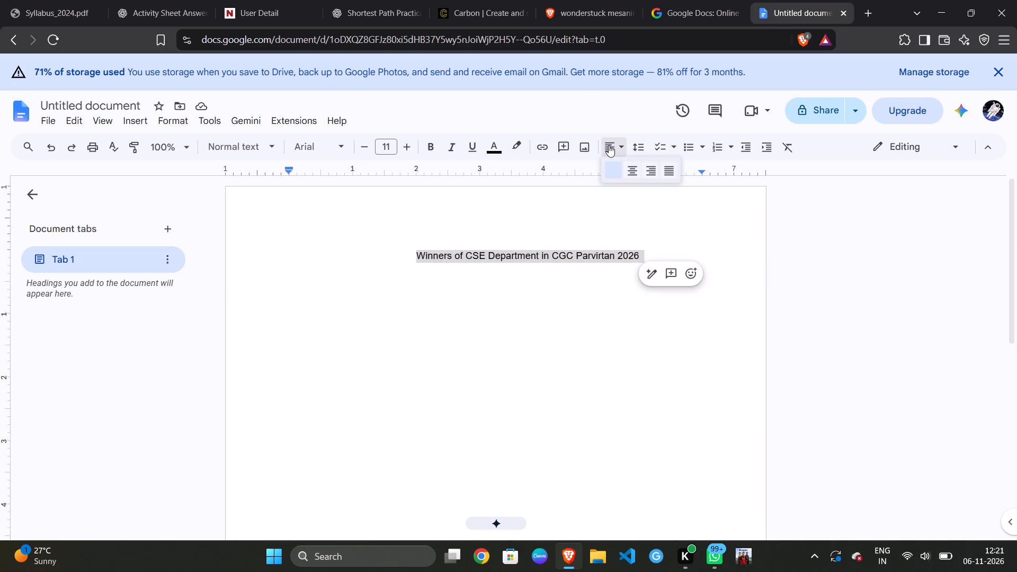
{"action": "left_click", "coordinate": [632, 172]}
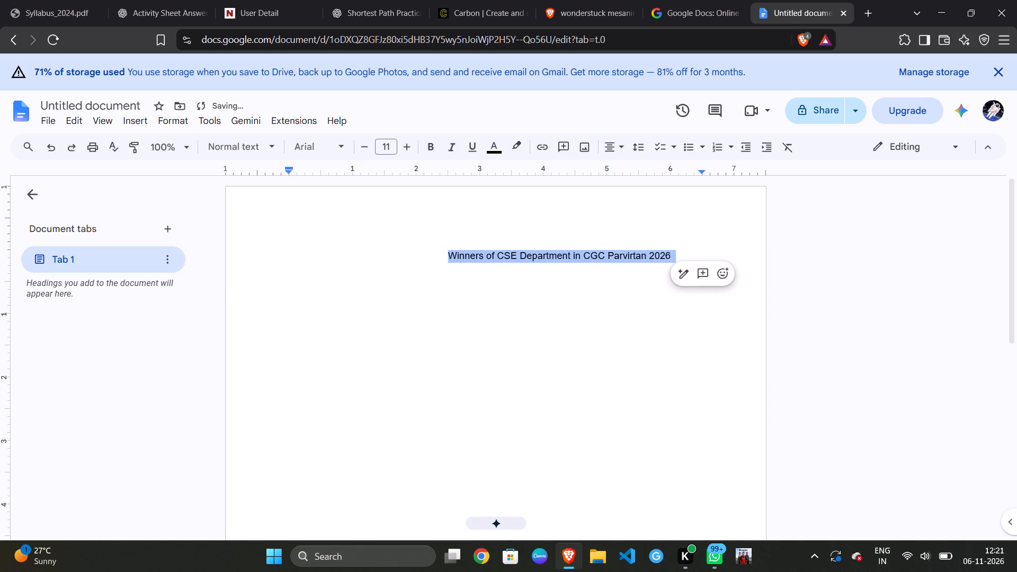
Remove the four tab indents in front of the title text.
{"action": "left_click", "coordinate": [445, 259]}
{"action": "key", "text": "BackSpace"}
{"action": "key", "text": "BackSpace"}
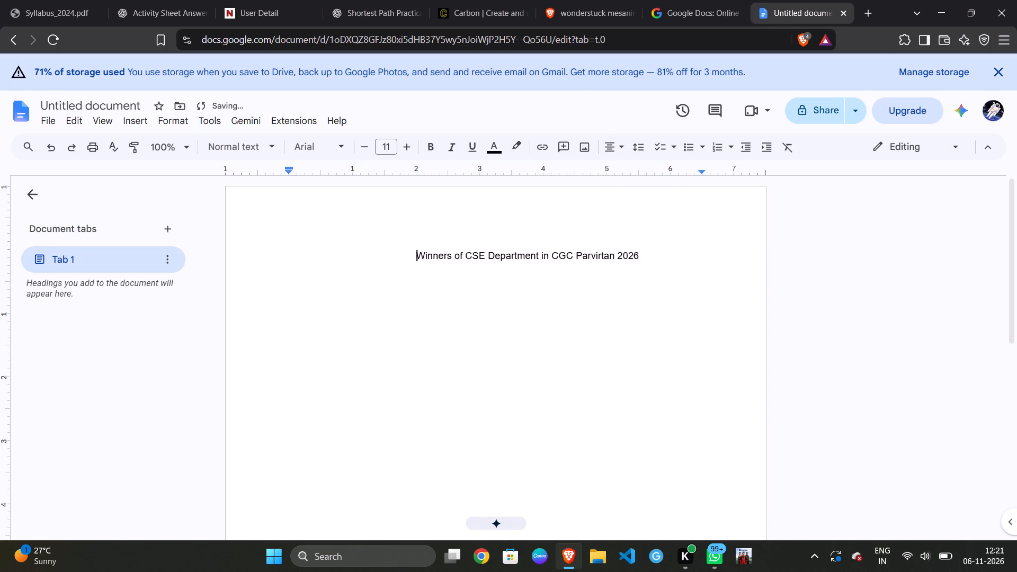
{"action": "key", "text": "BackSpace"}
{"action": "key", "text": "BackSpace"}
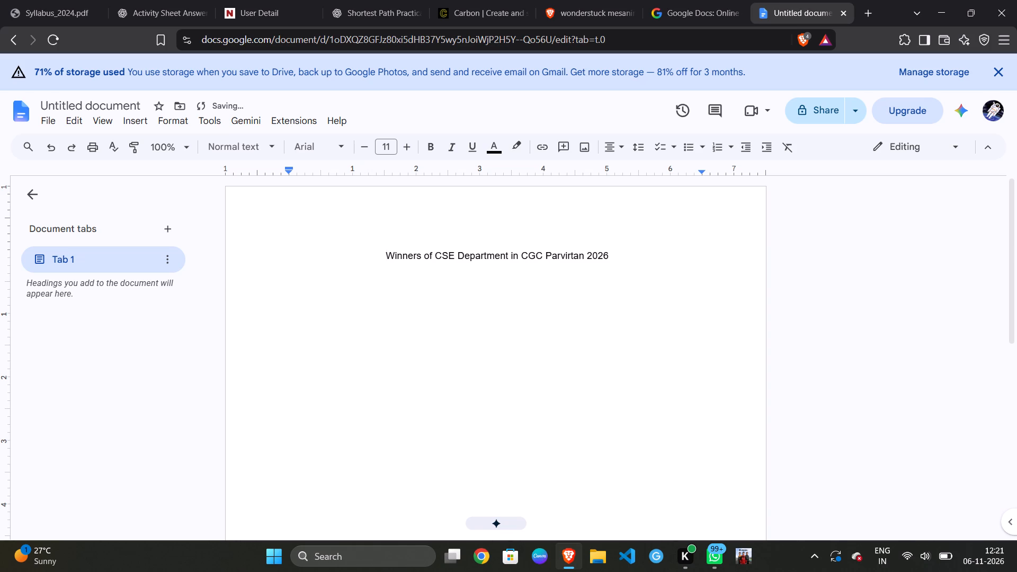
Add an empty left-aligned line below the title.
{"action": "left_click", "coordinate": [637, 253]}
{"action": "key", "text": "Return"}
{"action": "key", "text": "BackSpace"}
Make the title text bold and set its font size to 14.
{"action": "left_click_drag", "start_coordinate": [614, 253], "coordinate": [352, 252]}
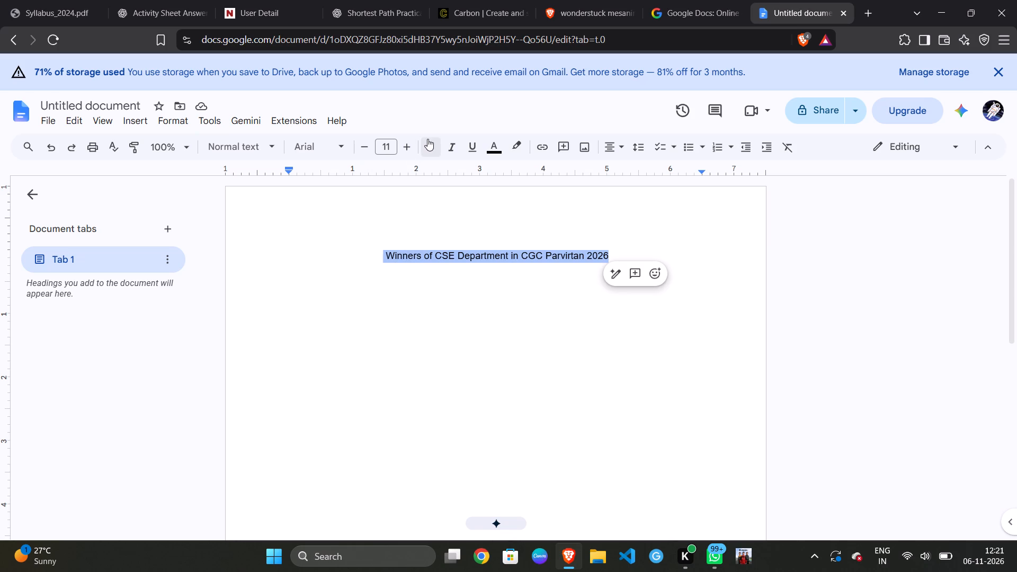
{"action": "left_click", "coordinate": [429, 141]}
{"action": "triple_click", "coordinate": [402, 144]}
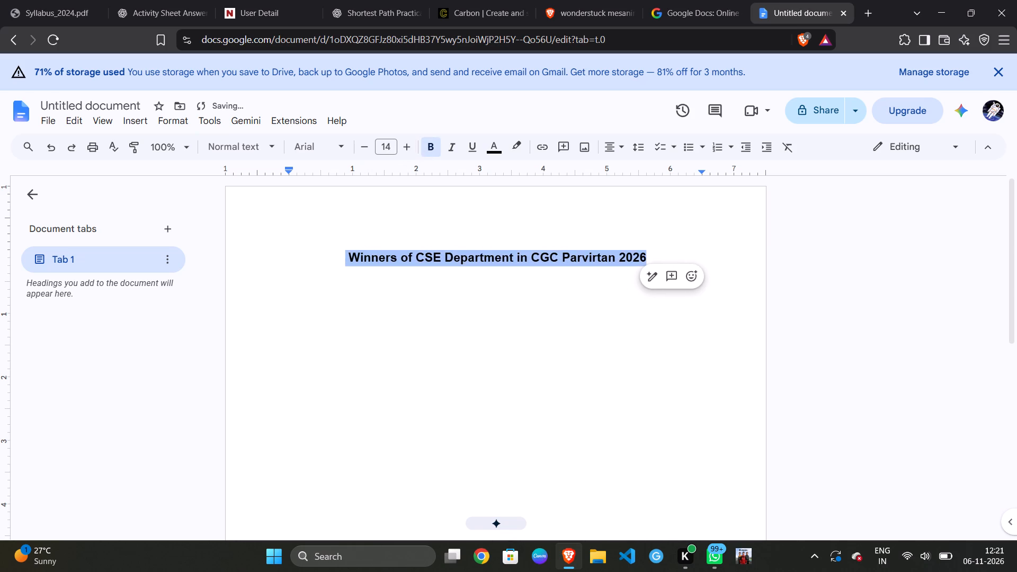
{"action": "left_click", "coordinate": [341, 316]}
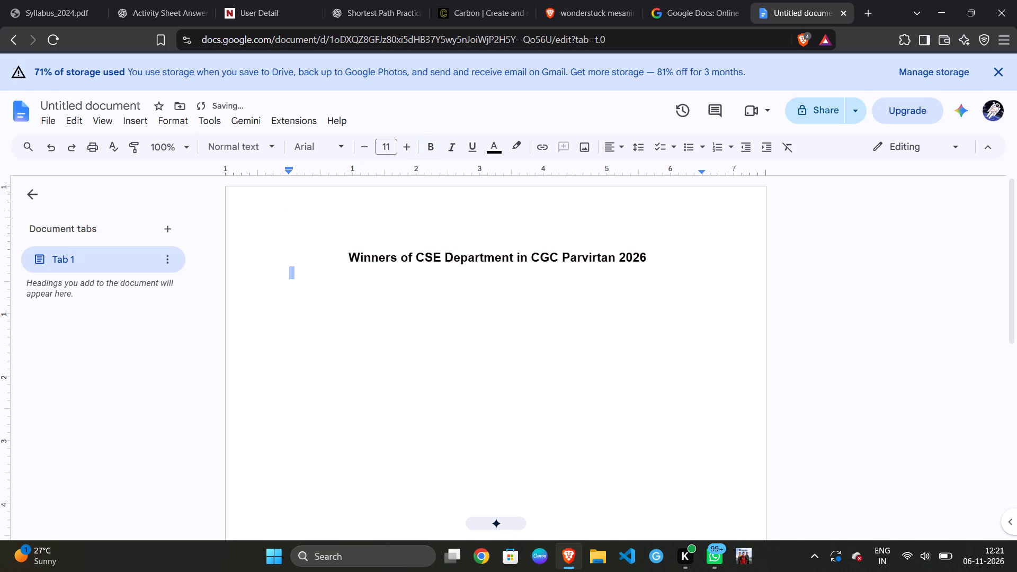
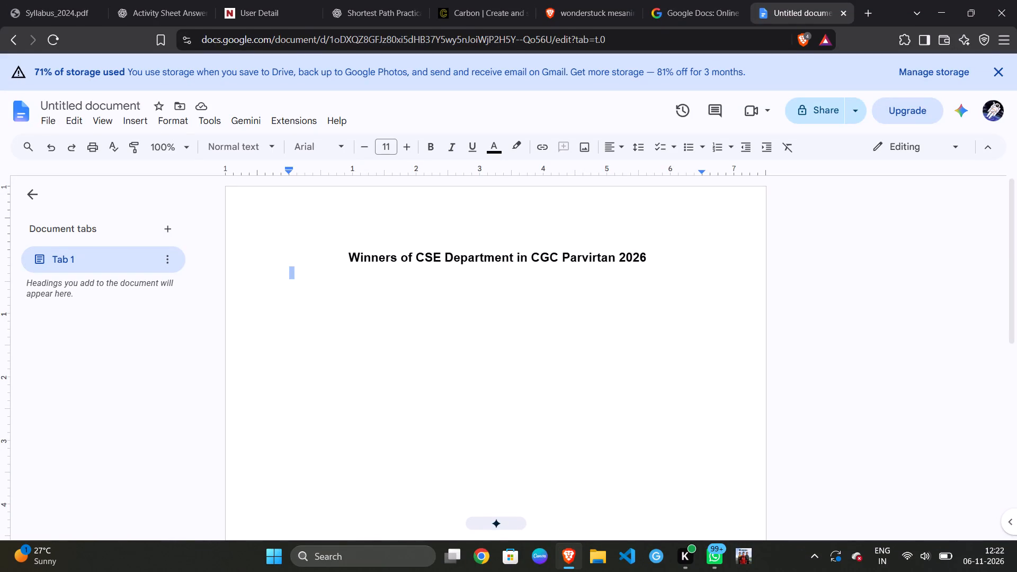
Add a bold "Event name:" label below the title after a blank line, with a trailing space and a new line beneath it.
{"action": "left_click", "coordinate": [301, 282]}
{"action": "key", "text": "Return"}
{"action": "type", "text": "Event name"}
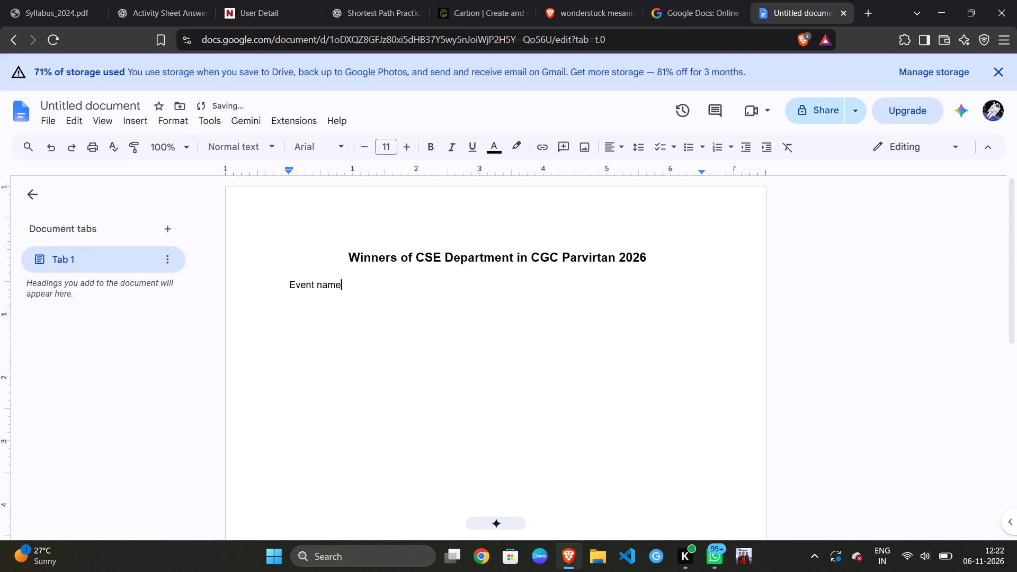
{"action": "left_click_drag", "start_coordinate": [345, 282], "coordinate": [267, 285]}
{"action": "key", "text": "ctrl+b"}
{"action": "left_click", "coordinate": [367, 281]}
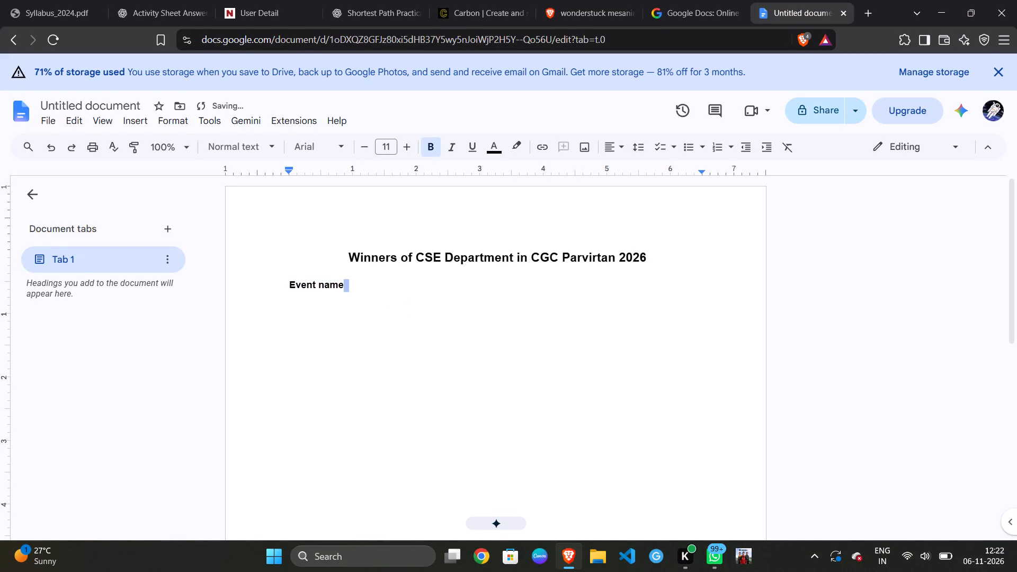
{"action": "key", "text": "shift+colon"}
{"action": "key", "text": "Return"}
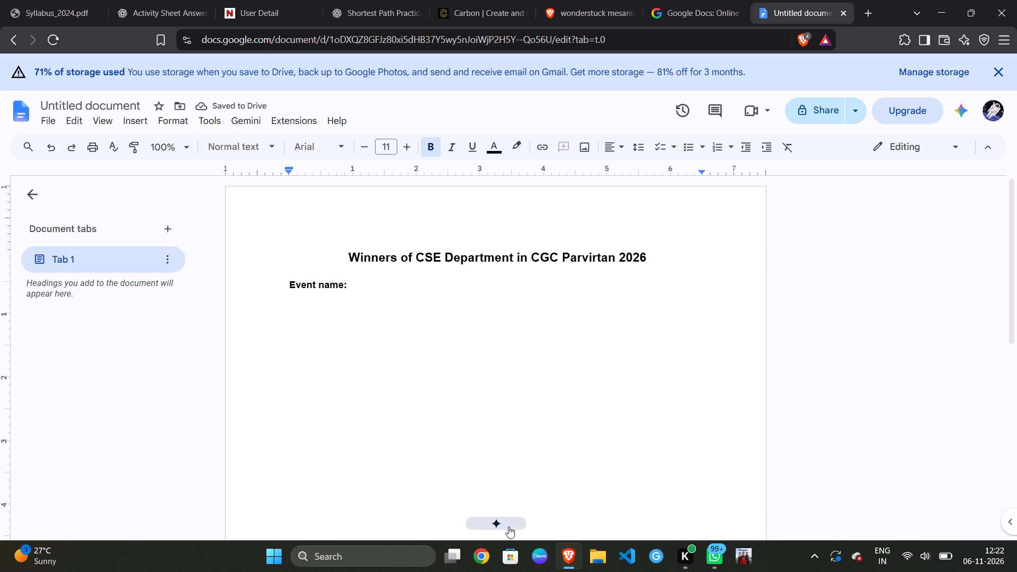
{"action": "left_click", "coordinate": [369, 290]}
{"action": "key", "text": "space"}
Turn the "Event name:" line into item 1 of a numbered list and place the cursor at its end.
{"action": "left_click", "coordinate": [283, 284]}
{"action": "type", "text": "1."}
{"action": "key", "text": "space"}
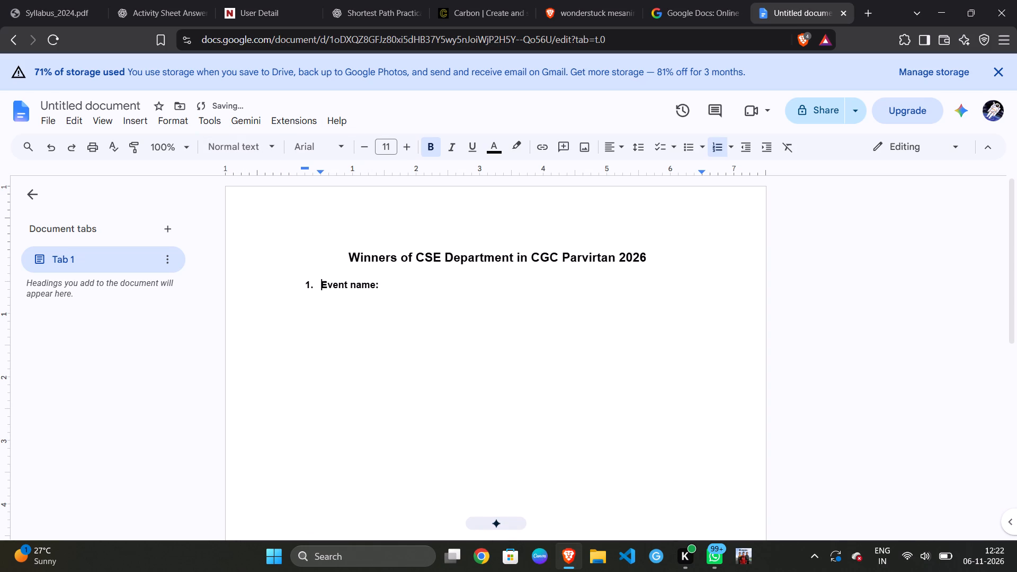
{"action": "left_click", "coordinate": [403, 284]}
{"action": "left_click", "coordinate": [404, 284]}
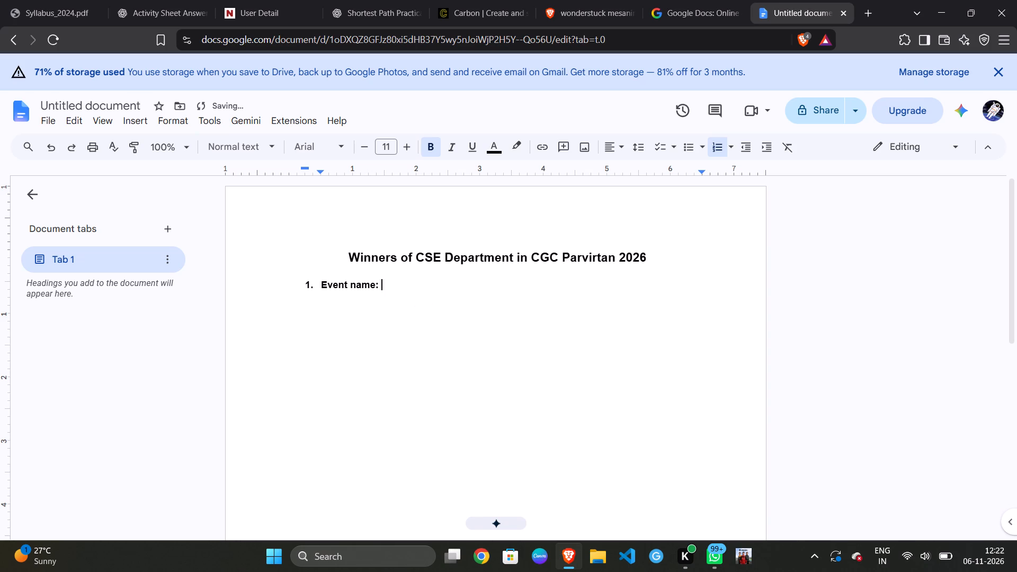
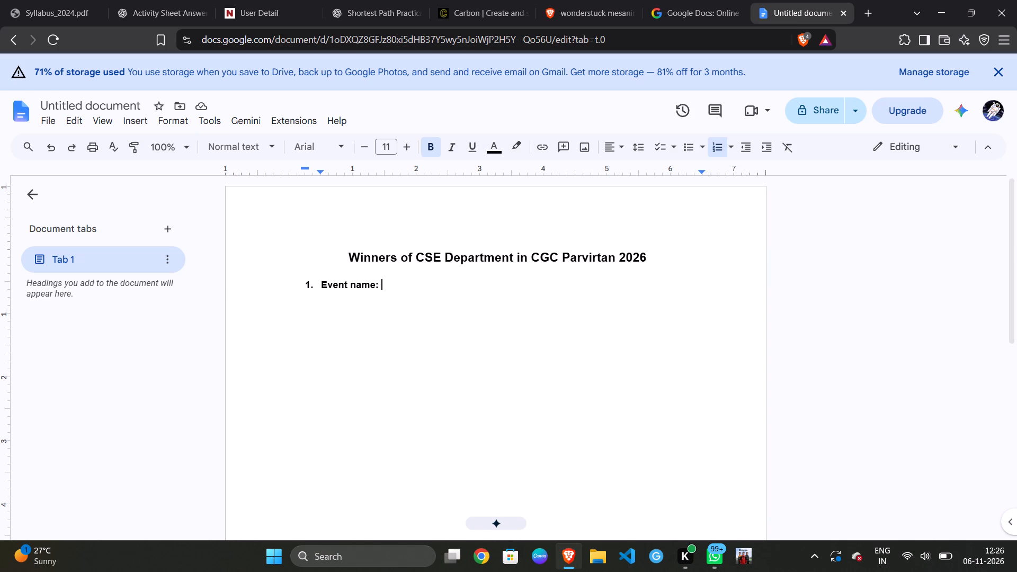
Enter "Price is Right" after the "Event name:" label and make the event's name non-bold.
{"action": "type", "text": "Pric"}
{"action": "type", "text": "e is Right"}
{"action": "left_click_drag", "start_coordinate": [448, 287], "coordinate": [378, 285]}
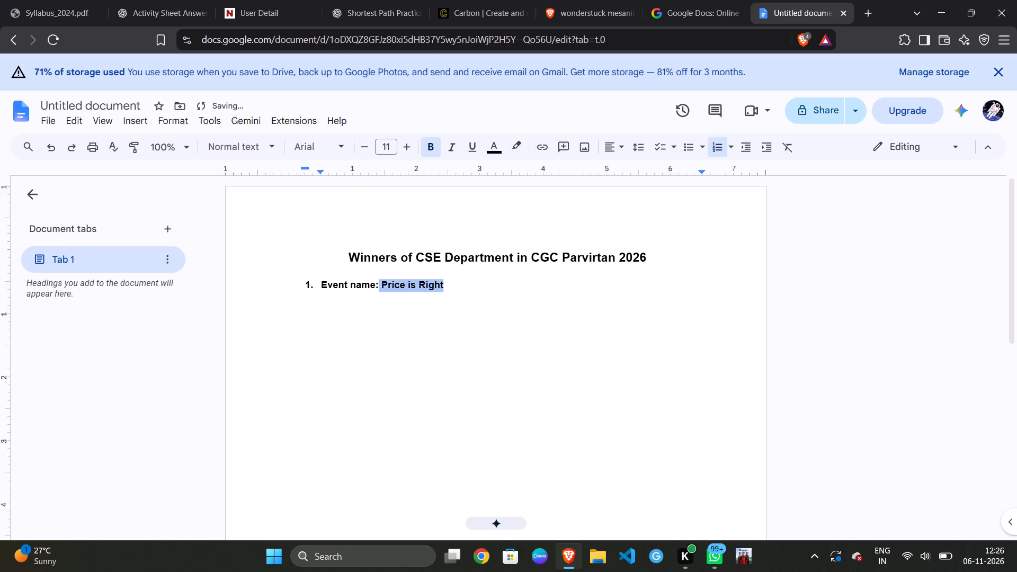
{"action": "left_click_drag", "start_coordinate": [378, 285], "coordinate": [382, 285]}
{"action": "key", "text": "ctrl+b"}
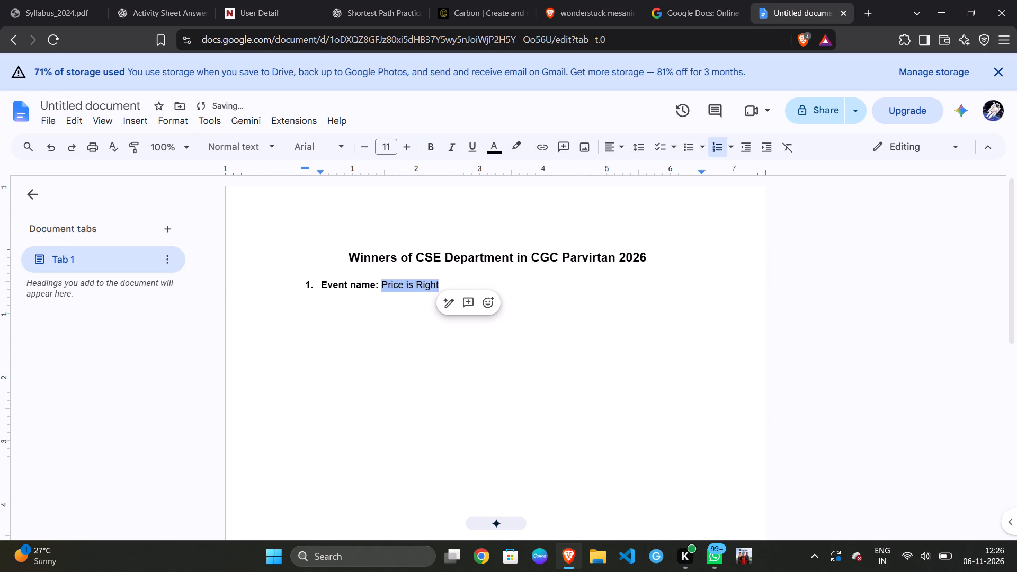
Add an indented "Details of teammates: " line below the event name, with the label words bold and a blank line separating the two.
{"action": "left_click", "coordinate": [460, 281]}
{"action": "key", "text": "Return"}
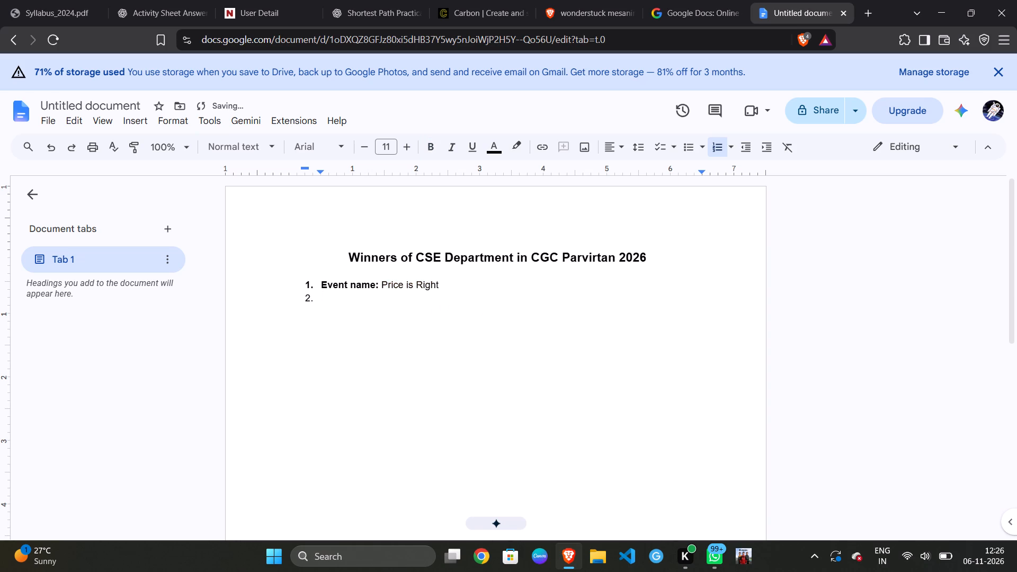
{"action": "key", "text": "Return"}
{"action": "key", "text": "Return"}
{"action": "key", "text": "BackSpace"}
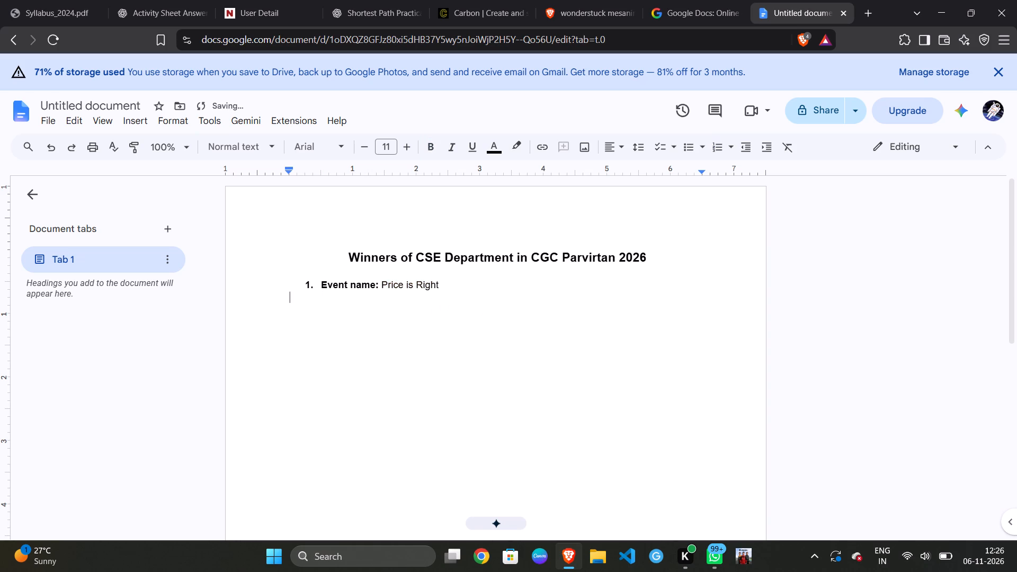
{"action": "key", "text": "Tab"}
{"action": "type", "text": "details of teammates:"}
{"action": "key", "text": "space"}
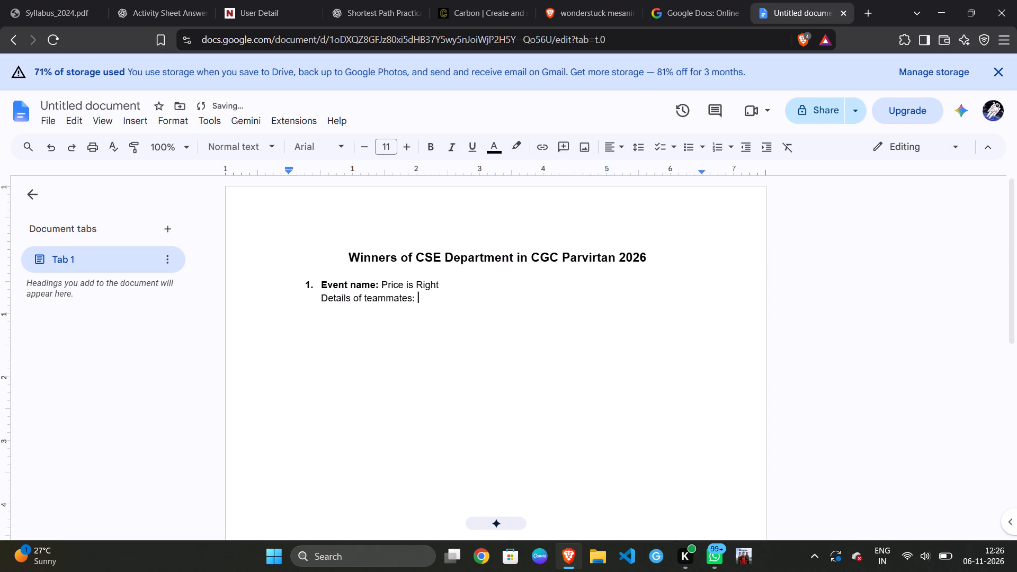
{"action": "left_click_drag", "start_coordinate": [413, 299], "coordinate": [309, 297]}
{"action": "key", "text": "ctrl+b"}
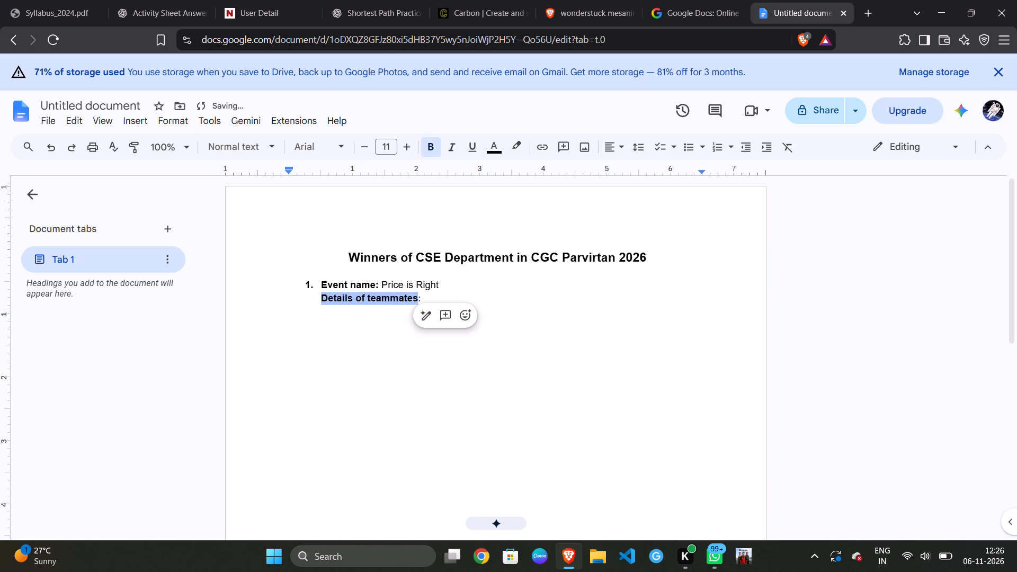
{"action": "left_click", "coordinate": [453, 290]}
{"action": "key", "text": "Return"}
{"action": "key", "text": "BackSpace"}
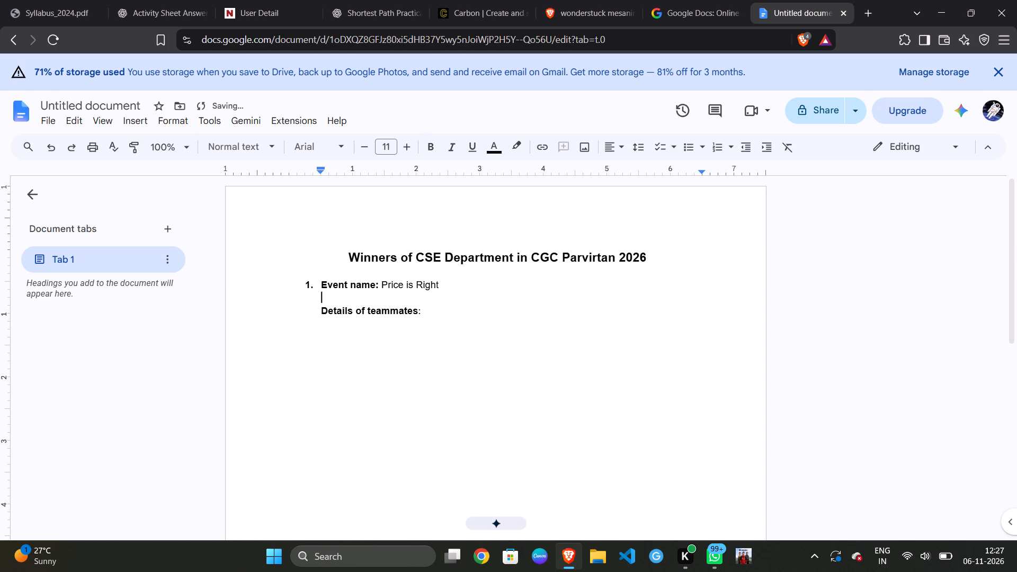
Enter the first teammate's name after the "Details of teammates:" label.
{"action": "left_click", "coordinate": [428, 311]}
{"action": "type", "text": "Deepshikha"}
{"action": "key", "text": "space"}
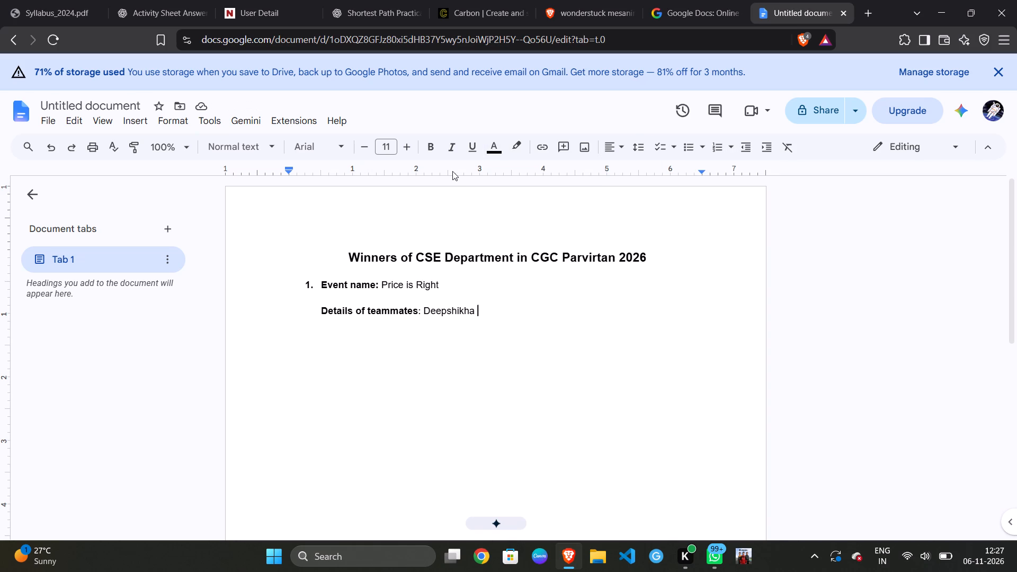
Insert a table with three columns and two rows below the "Details of teammates:" line.
{"action": "left_click", "coordinate": [140, 121]}
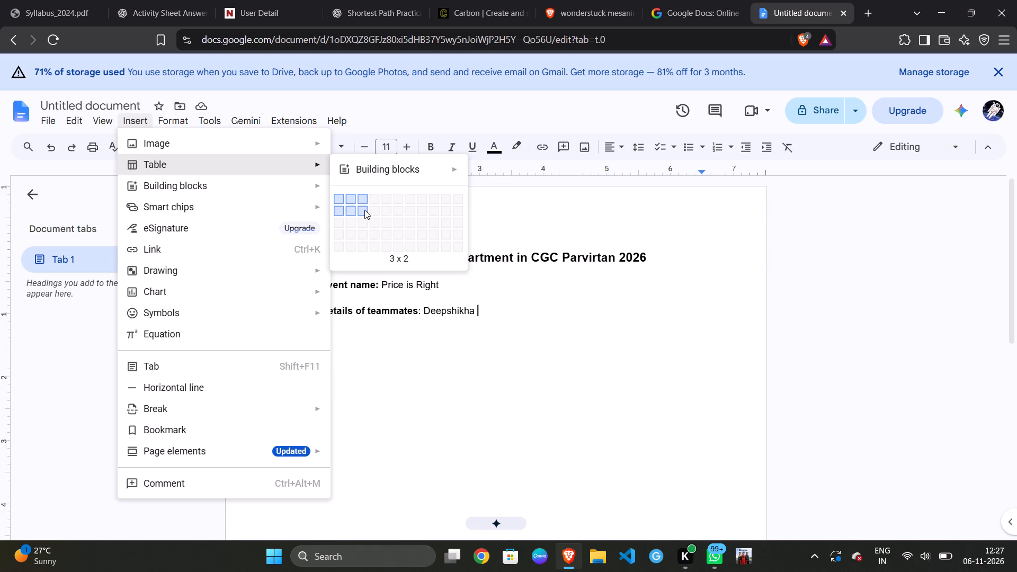
{"action": "left_click", "coordinate": [364, 210]}
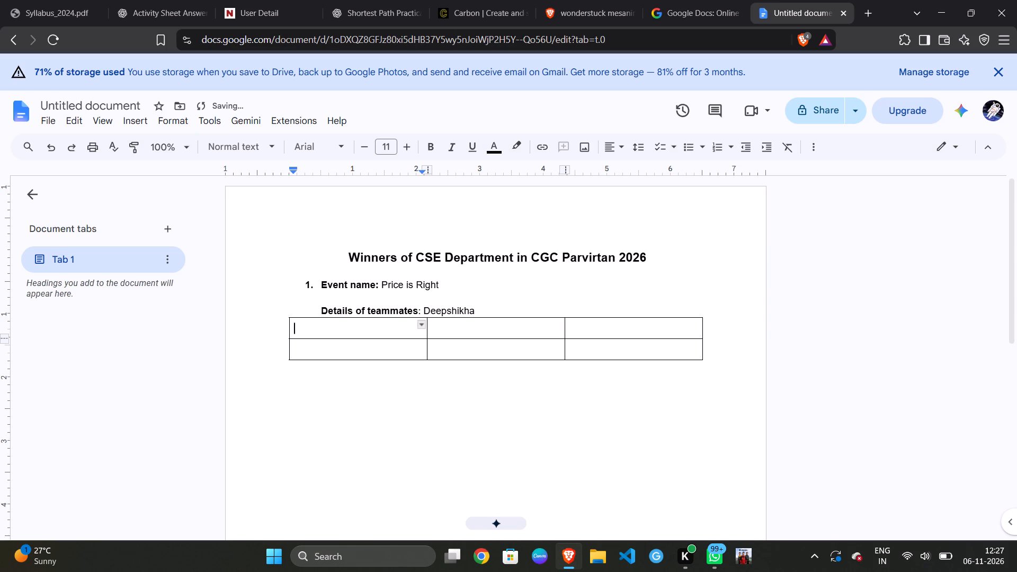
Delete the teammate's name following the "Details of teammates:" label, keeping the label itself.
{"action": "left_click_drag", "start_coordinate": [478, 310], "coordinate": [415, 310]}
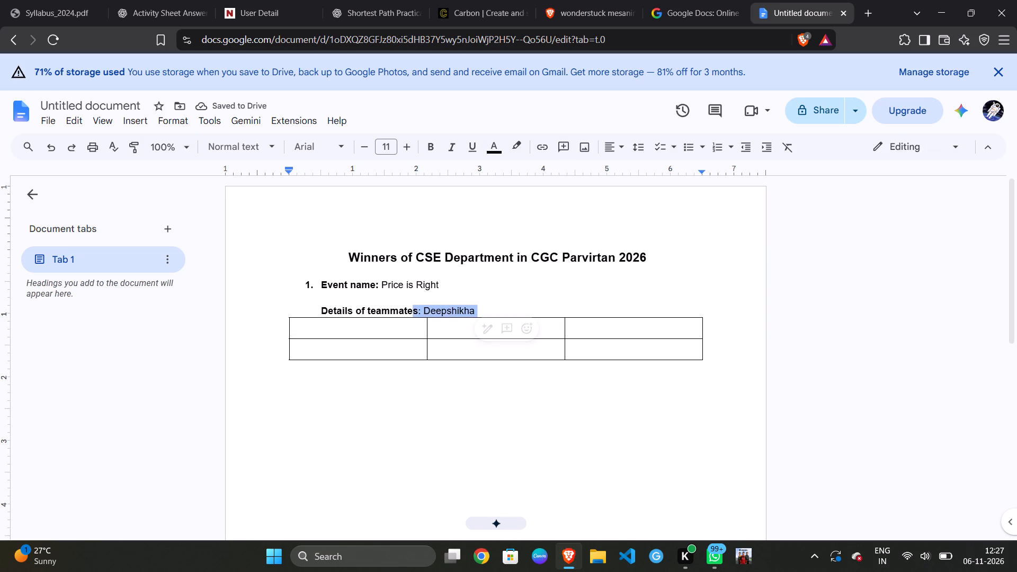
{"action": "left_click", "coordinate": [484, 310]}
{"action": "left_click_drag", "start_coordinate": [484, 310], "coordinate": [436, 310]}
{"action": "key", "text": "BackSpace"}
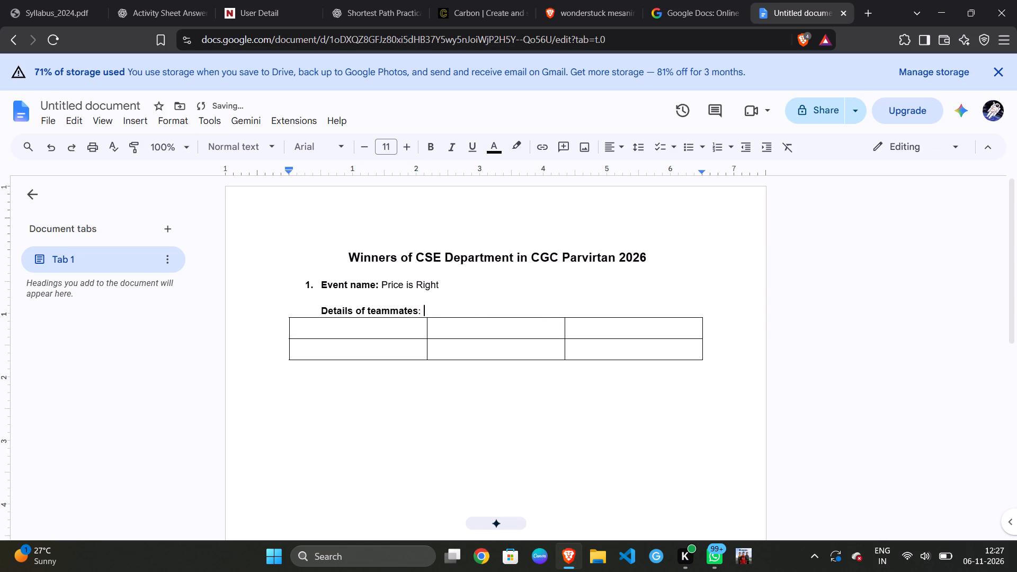
Fill the table's header row with the column headings "Name", "Year" and "branch".
{"action": "left_click", "coordinate": [385, 337]}
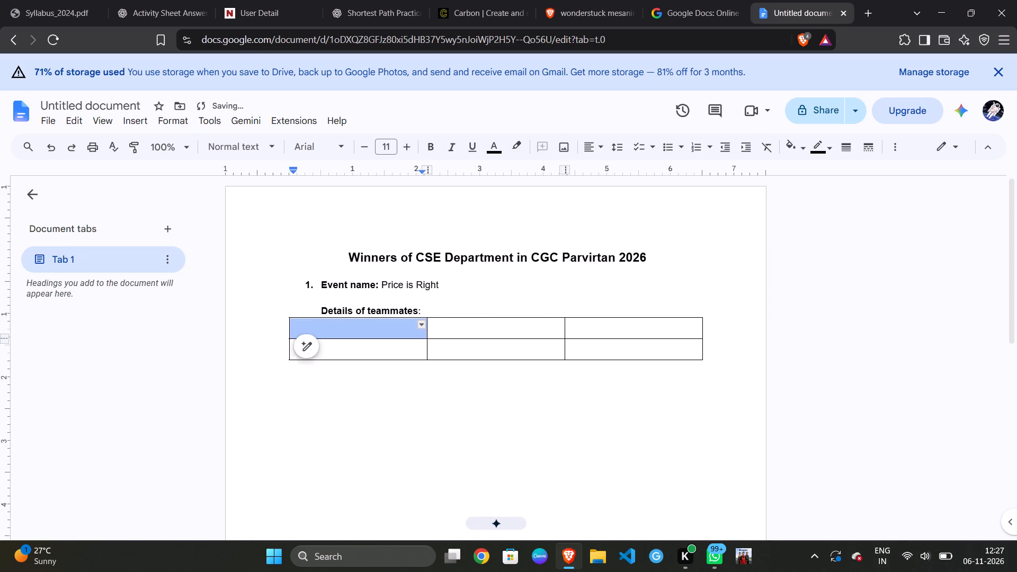
{"action": "left_click", "coordinate": [296, 389]}
{"action": "left_click", "coordinate": [327, 355]}
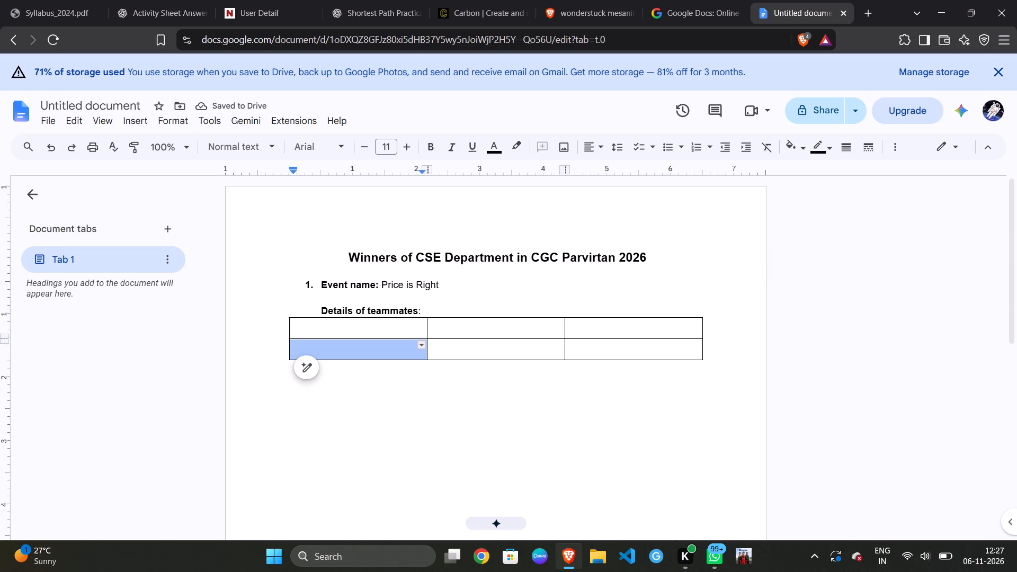
{"action": "left_click", "coordinate": [364, 334]}
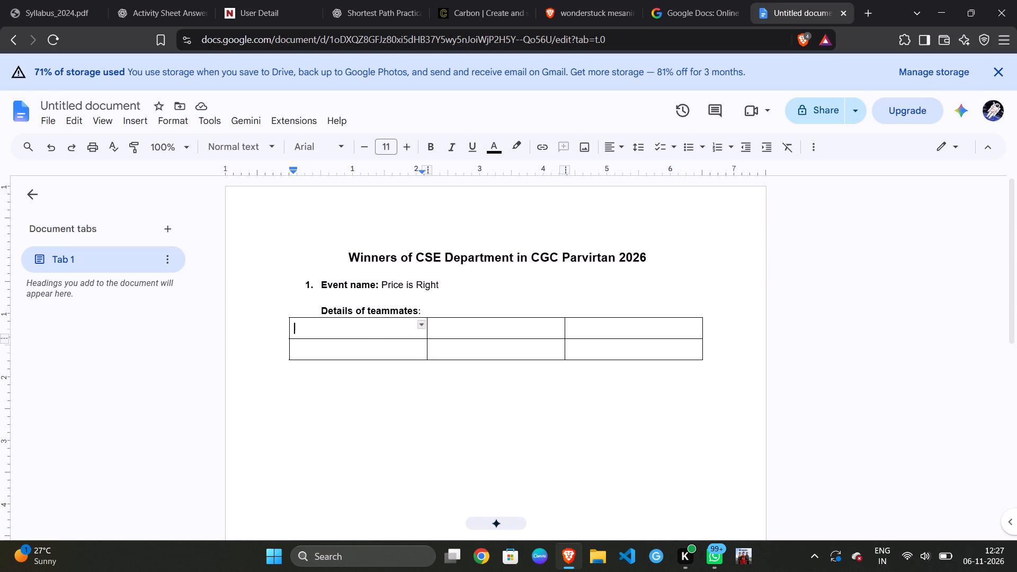
{"action": "type", "text": "NAme"}
{"action": "key", "text": "BackSpace"}
{"action": "key", "text": "BackSpace"}
{"action": "key", "text": "BackSpace"}
{"action": "type", "text": "ame 0"}
{"action": "key", "text": "BackSpace"}
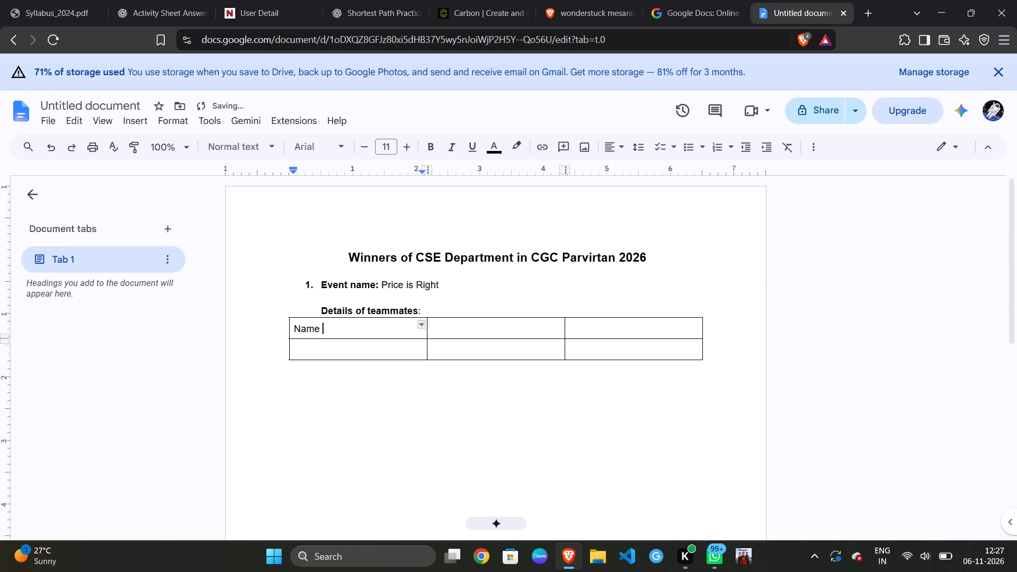
{"action": "left_click", "coordinate": [492, 333]}
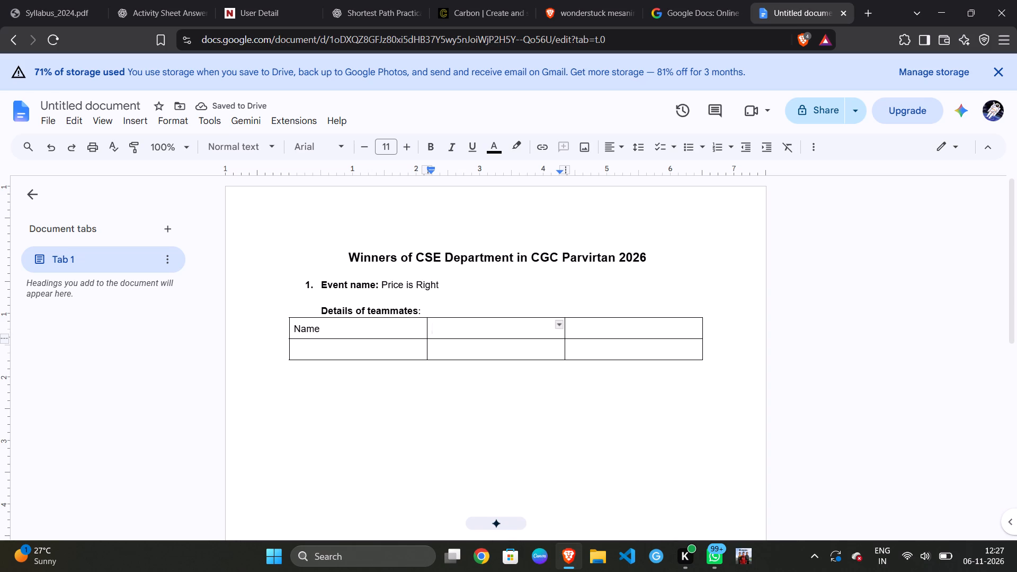
{"action": "type", "text": "YE"}
{"action": "key", "text": "BackSpace"}
{"action": "type", "text": "ear"}
{"action": "key", "text": "0"}
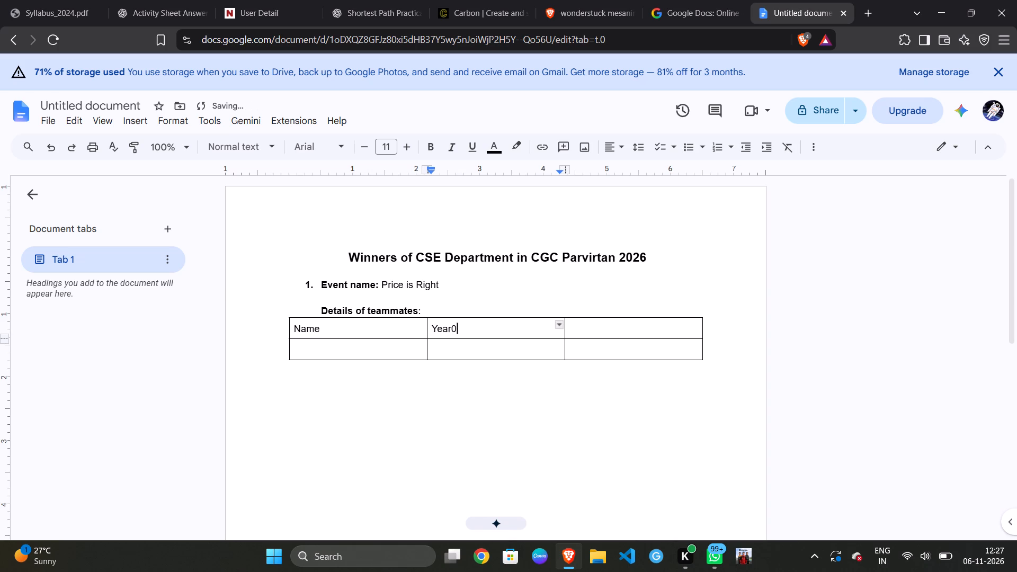
{"action": "key", "text": "BackSpace"}
{"action": "key", "text": "Right"}
{"action": "type", "text": "branch"}
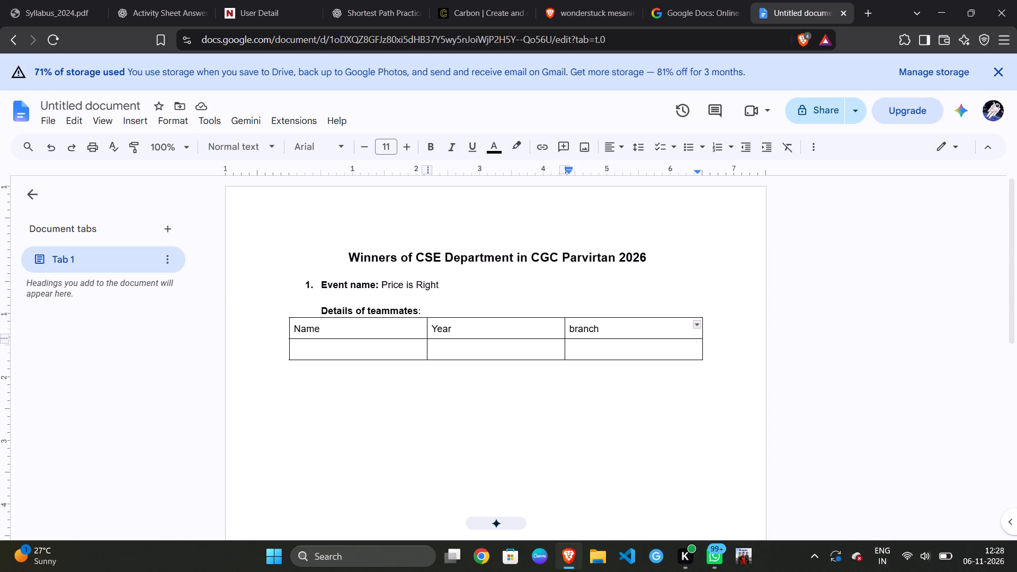
Insert a column between Year and branch, clear the old "branch" heading, and enter "branch" in the third column's header instead.
{"action": "right_click", "coordinate": [647, 326]}
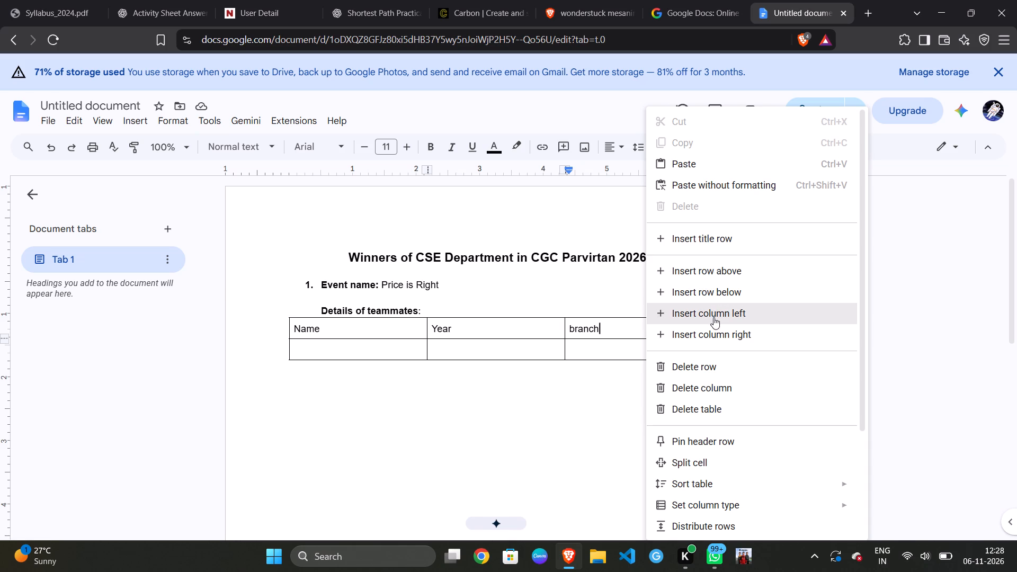
{"action": "left_click", "coordinate": [728, 316]}
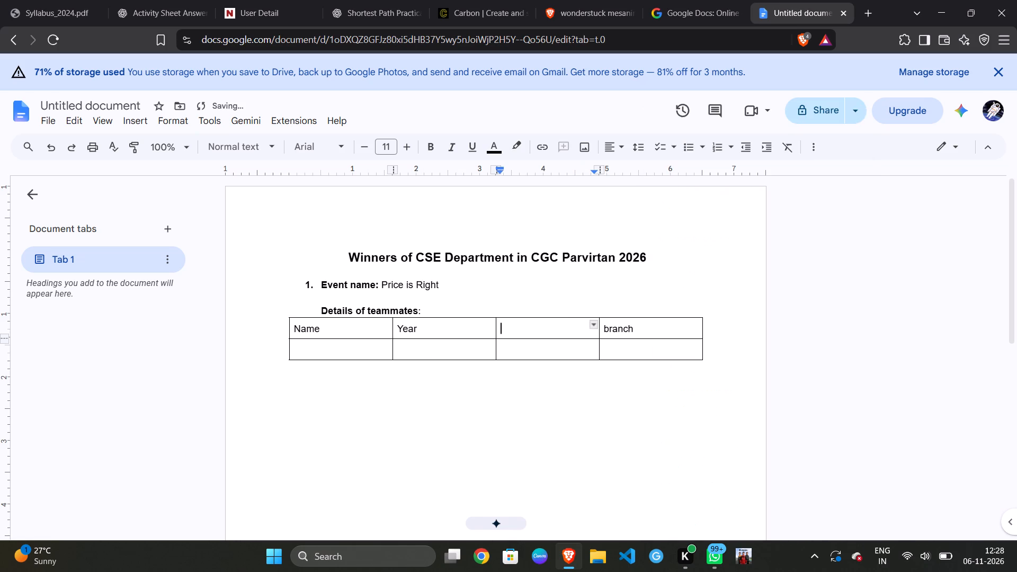
{"action": "left_click_drag", "start_coordinate": [641, 326], "coordinate": [596, 328]}
{"action": "key", "text": "BackSpace"}
{"action": "key", "text": "BackSpace"}
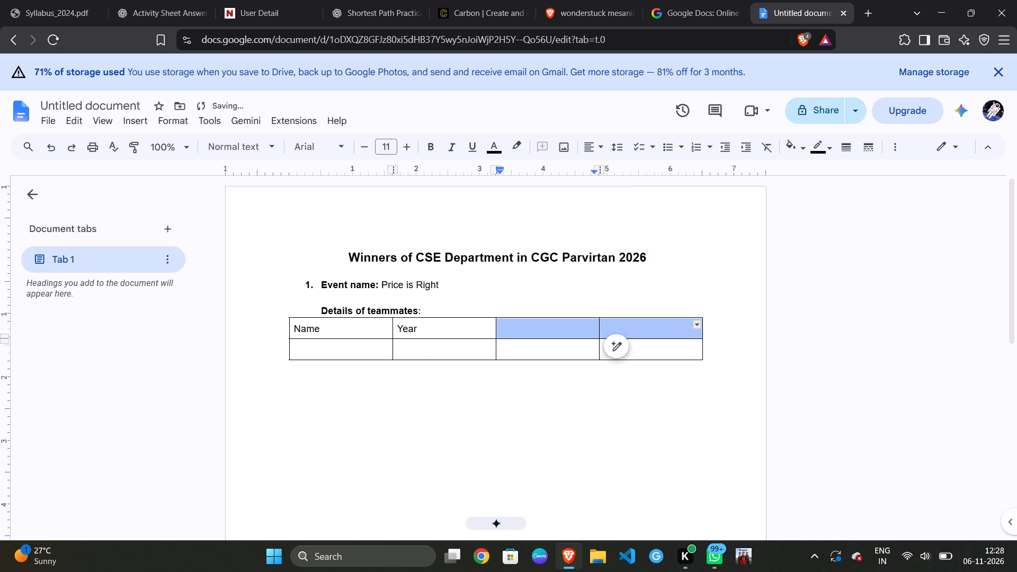
{"action": "left_click", "coordinate": [552, 331]}
{"action": "type", "text": "branch"}
Enter "CRN" as the heading of the table's fourth column.
{"action": "left_click", "coordinate": [647, 335]}
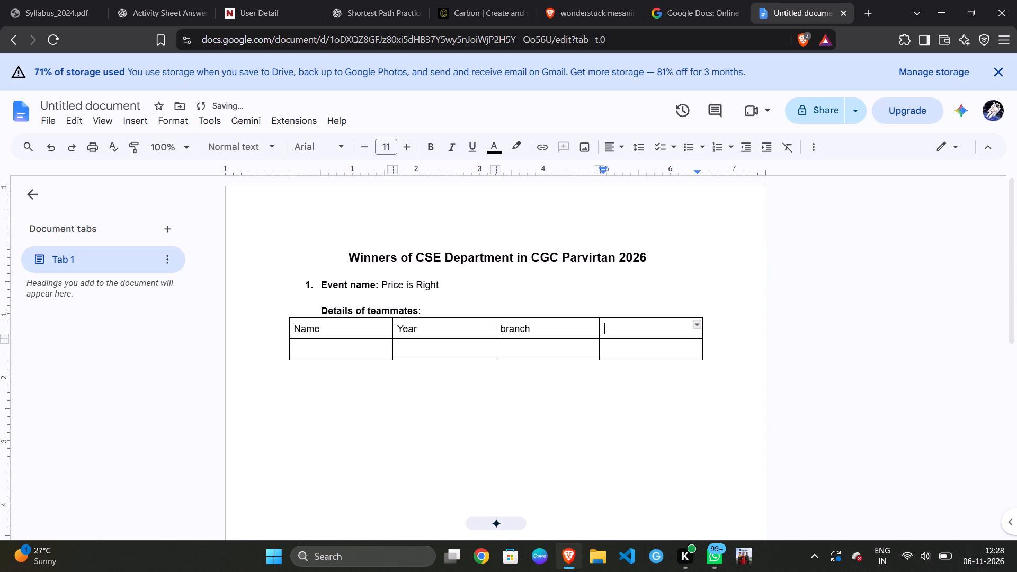
{"action": "type", "text": "CRn"}
{"action": "key", "text": "BackSpace"}
{"action": "key", "text": "shift+n"}
Capitalise the first letter of the third column's heading so it reads "Branch".
{"action": "left_click", "coordinate": [504, 327]}
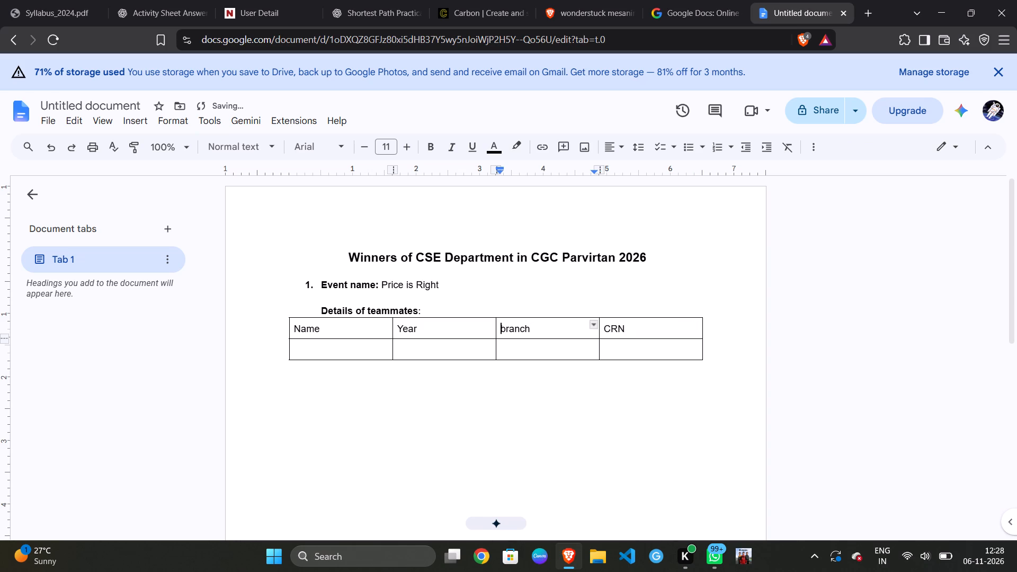
{"action": "key", "text": "BackSpace"}
{"action": "key", "text": "Right"}
{"action": "key", "text": "BackSpace"}
{"action": "key", "text": "shift+b"}
Fill the second table row with the first teammate's name, year "4th" and branch "CSE", and place the cursor in the CRN cell.
{"action": "left_click", "coordinate": [327, 350]}
{"action": "type", "text": "Deepshuk"}
{"action": "key", "text": "BackSpace"}
{"action": "key", "text": "BackSpace"}
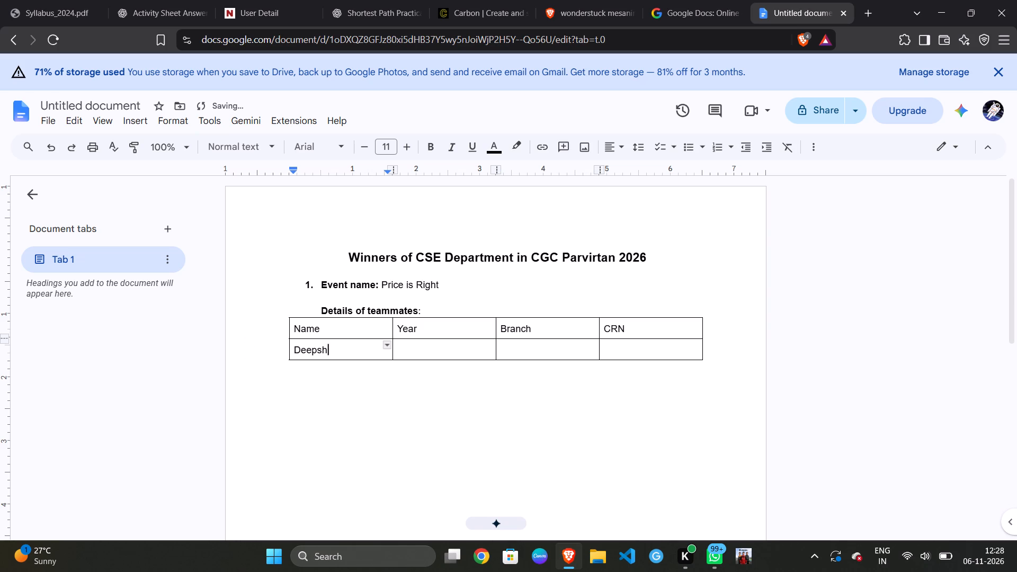
{"action": "key", "text": "BackSpace"}
{"action": "type", "text": "ikh"}
{"action": "key", "text": "BackSpace"}
{"action": "key", "text": "BackSpace"}
{"action": "key", "text": "BackSpace"}
{"action": "type", "text": "hikha"}
{"action": "key", "text": "Right"}
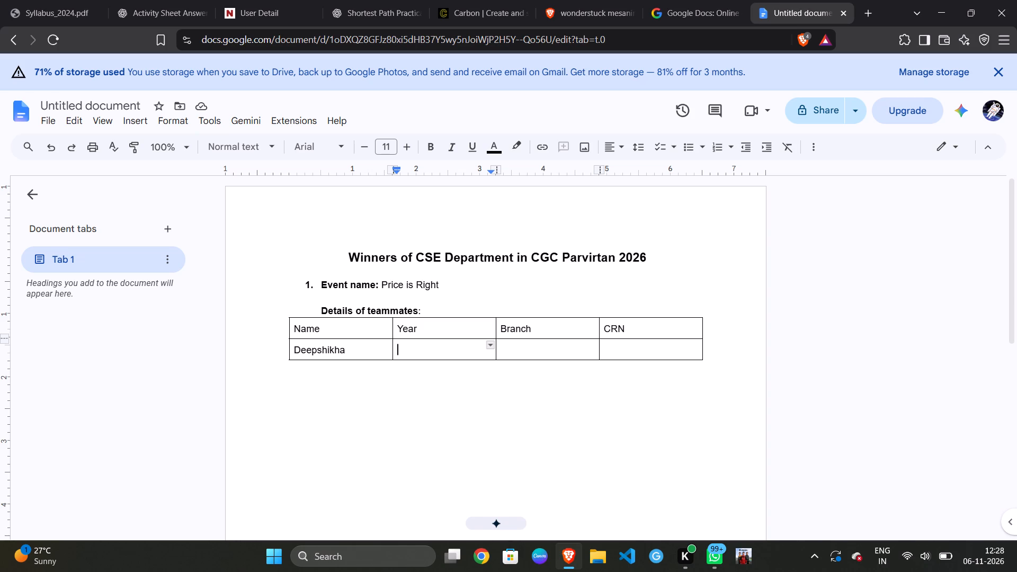
{"action": "type", "text": "4th"}
{"action": "key", "text": "Right"}
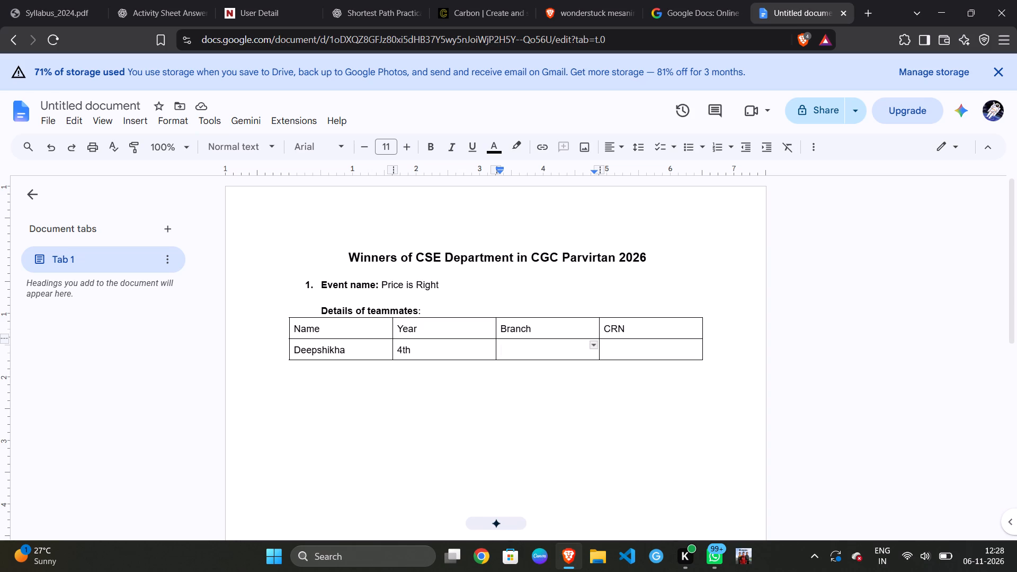
{"action": "type", "text": "CSE"}
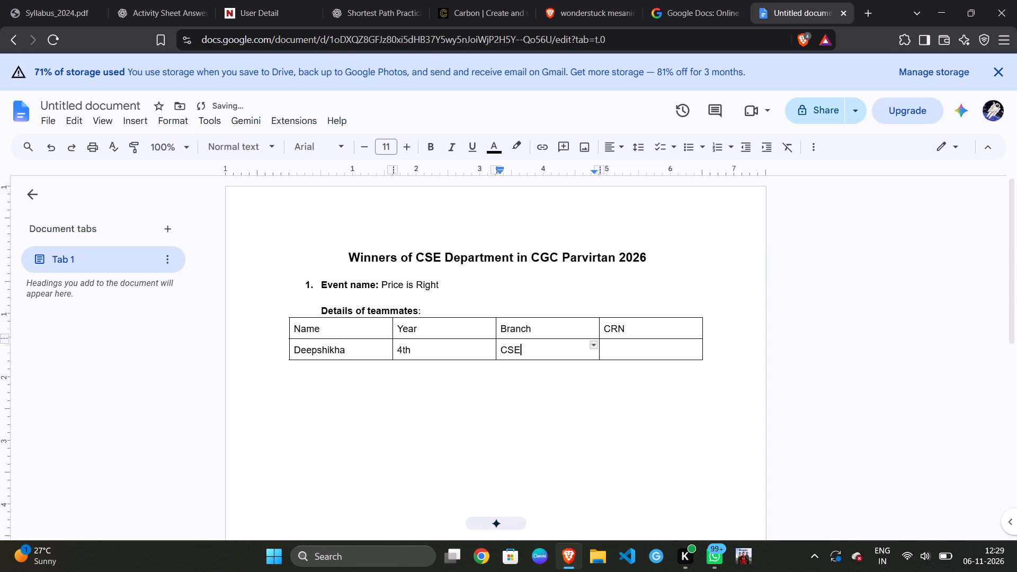
{"action": "left_click", "coordinate": [635, 345]}
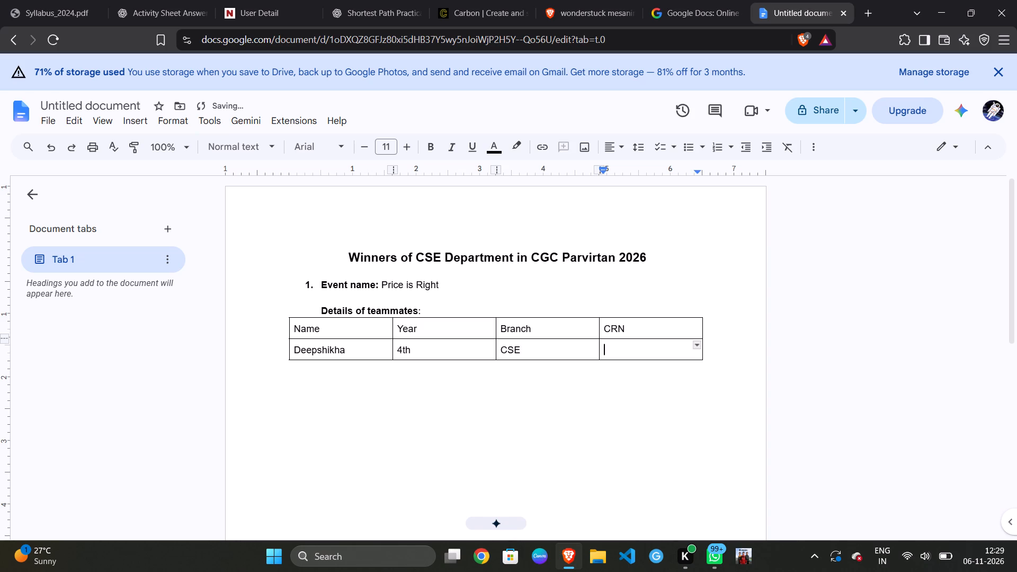
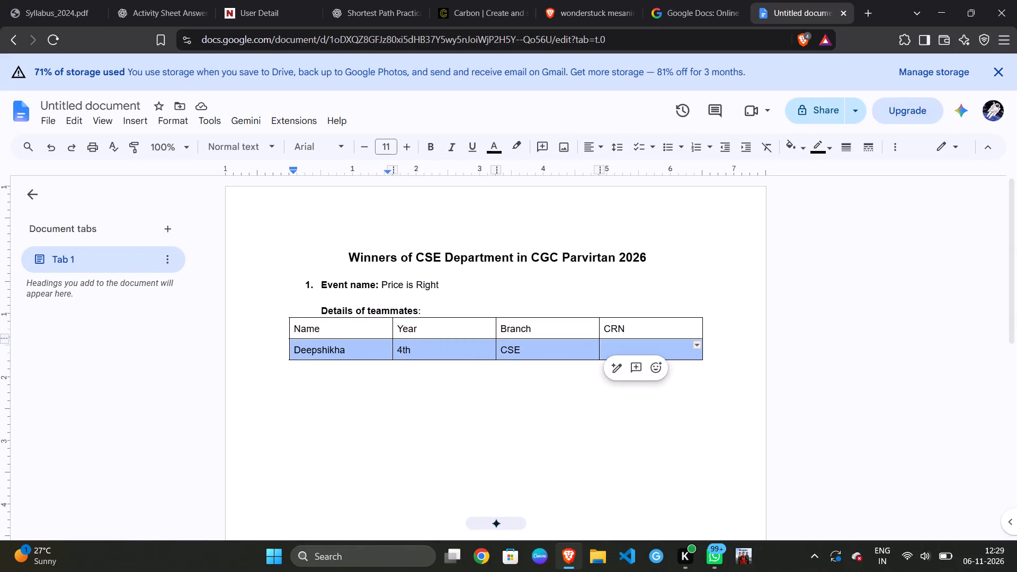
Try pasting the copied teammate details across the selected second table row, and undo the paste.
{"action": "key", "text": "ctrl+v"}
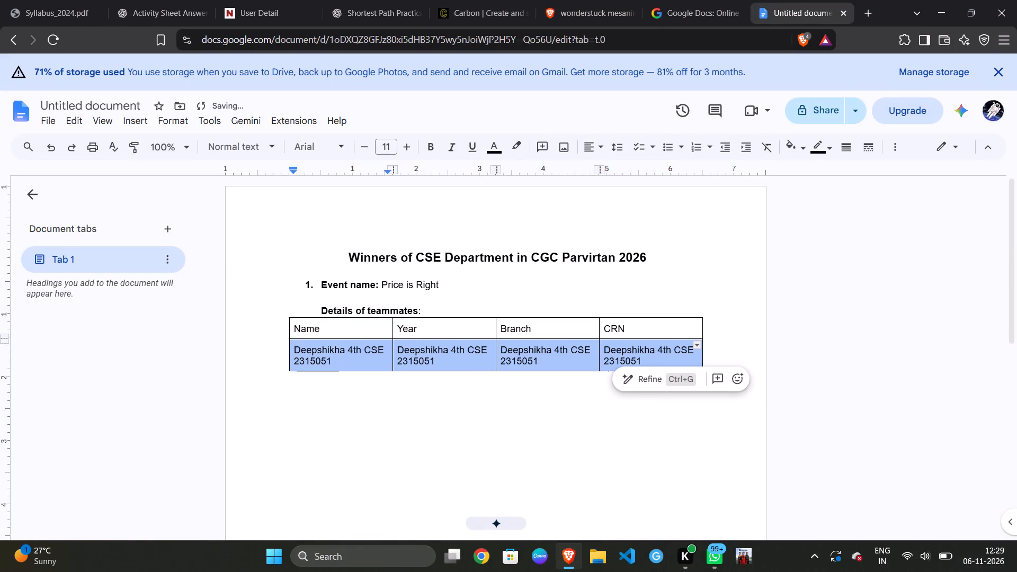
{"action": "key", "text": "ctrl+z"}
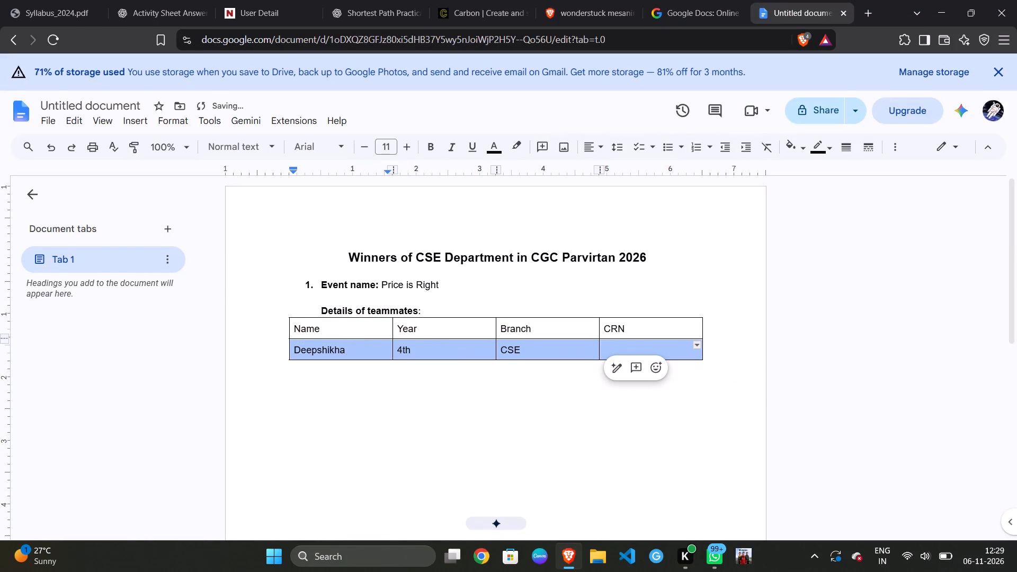
Clear the row selection and select the empty CRN cell in the first teammate's row.
{"action": "left_click", "coordinate": [317, 350]}
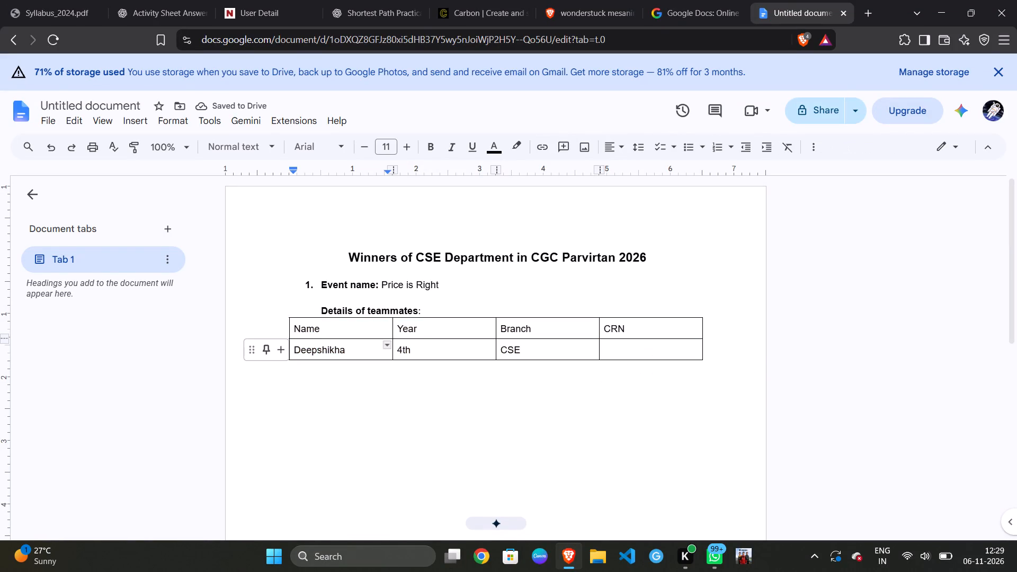
{"action": "left_click_drag", "start_coordinate": [296, 351], "coordinate": [599, 358]}
{"action": "left_click", "coordinate": [640, 355]}
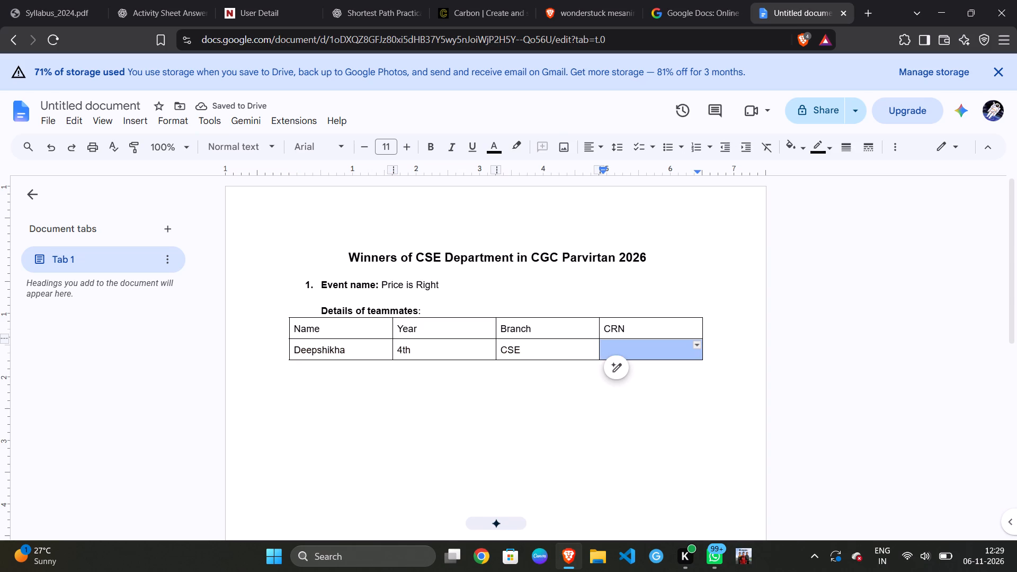
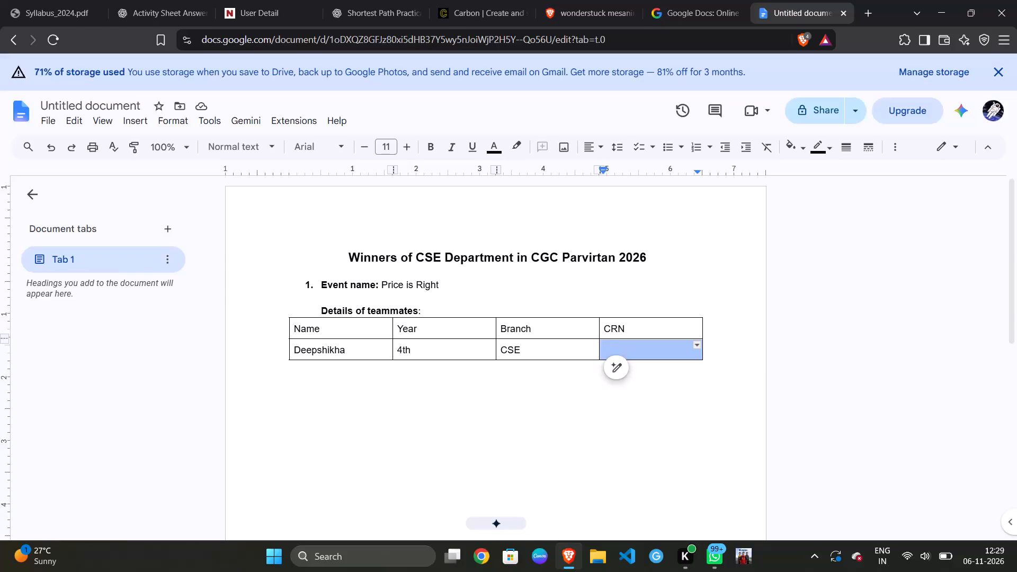
Enter the first teammate's CRN in the empty cell of their row.
{"action": "left_click", "coordinate": [653, 356]}
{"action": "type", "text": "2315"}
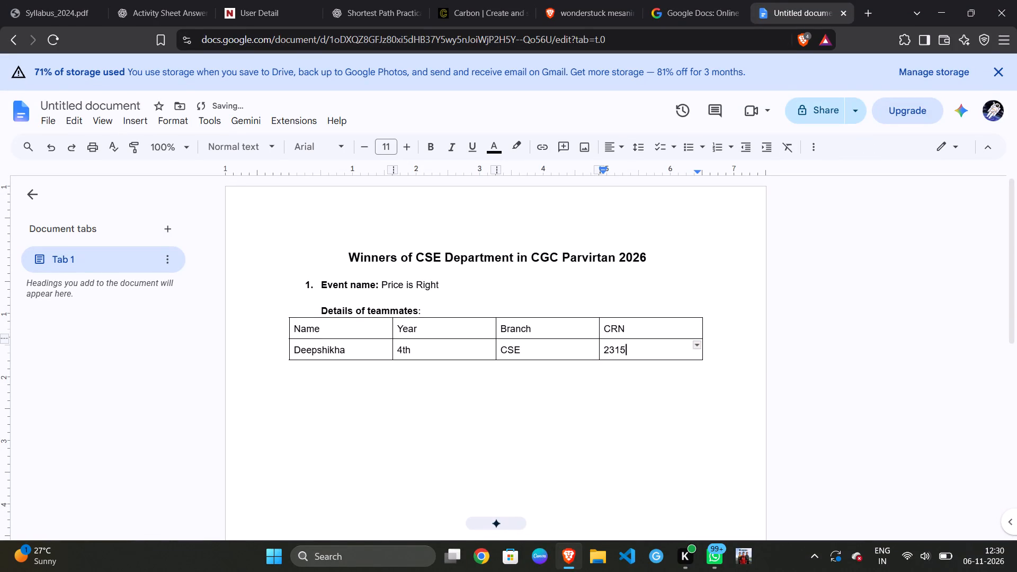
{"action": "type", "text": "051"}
Insert a row below the first teammate and fill in the second teammate's name, year 4th, branch CSE and CRN.
{"action": "right_click", "coordinate": [664, 355]}
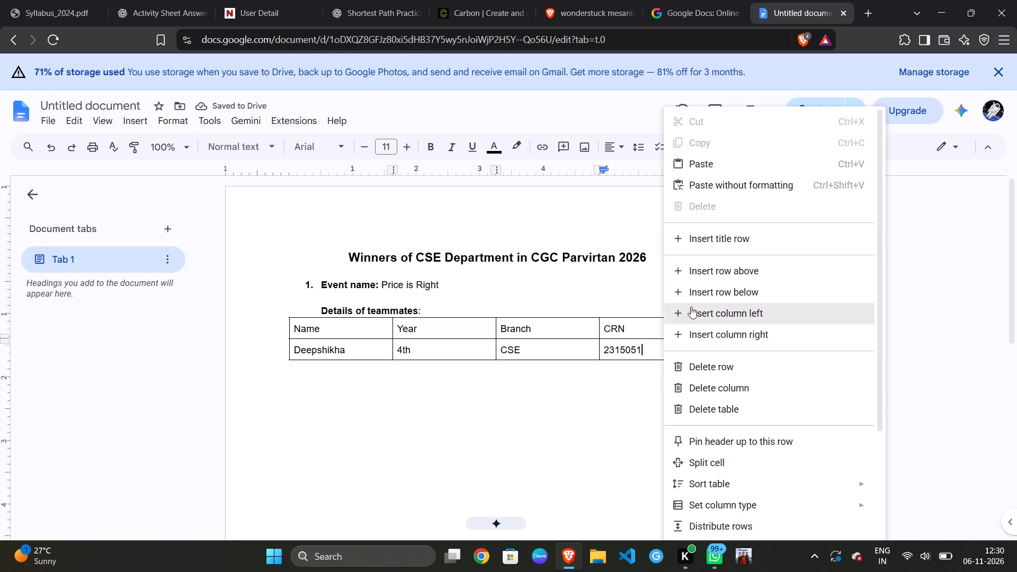
{"action": "left_click", "coordinate": [706, 298]}
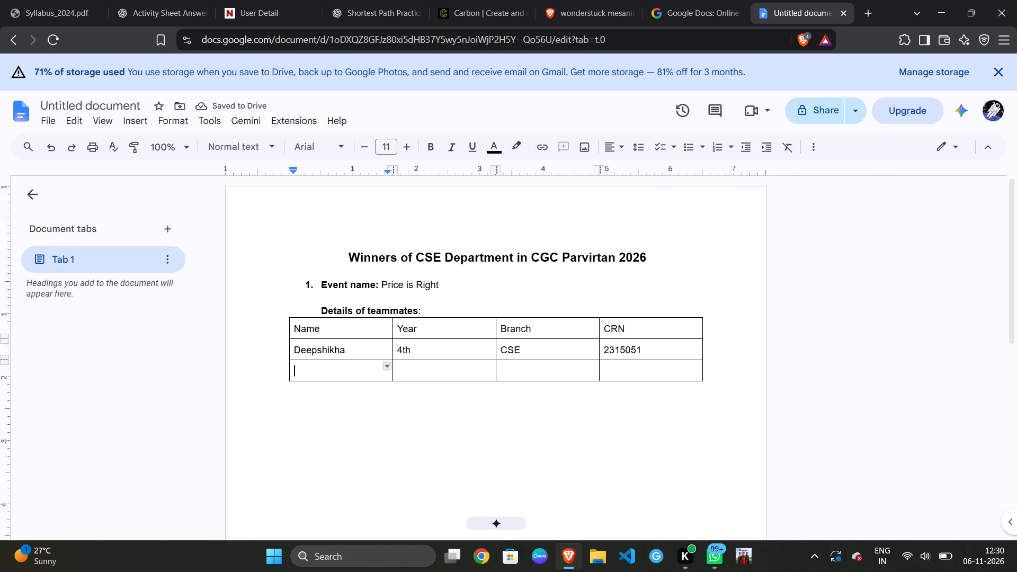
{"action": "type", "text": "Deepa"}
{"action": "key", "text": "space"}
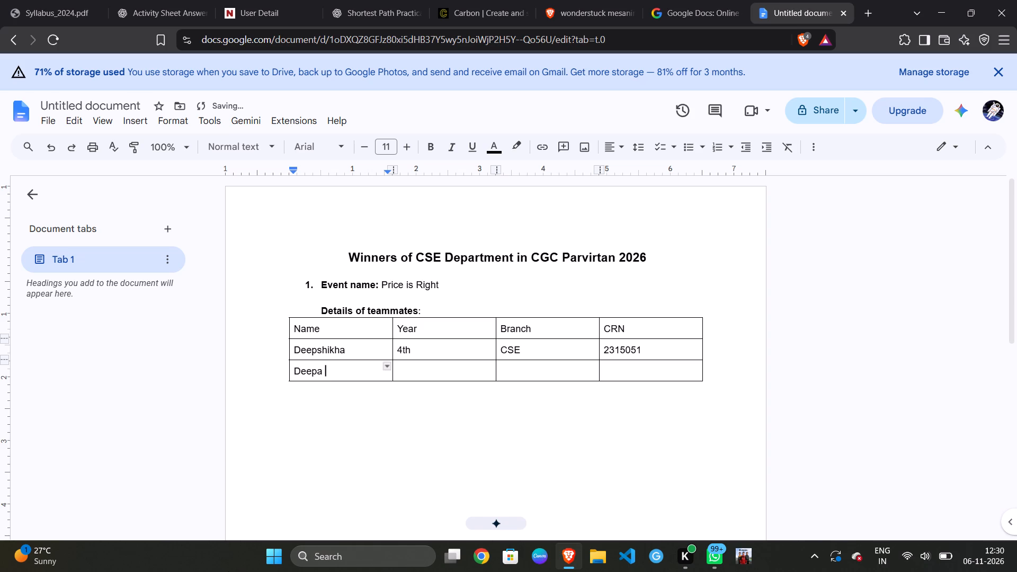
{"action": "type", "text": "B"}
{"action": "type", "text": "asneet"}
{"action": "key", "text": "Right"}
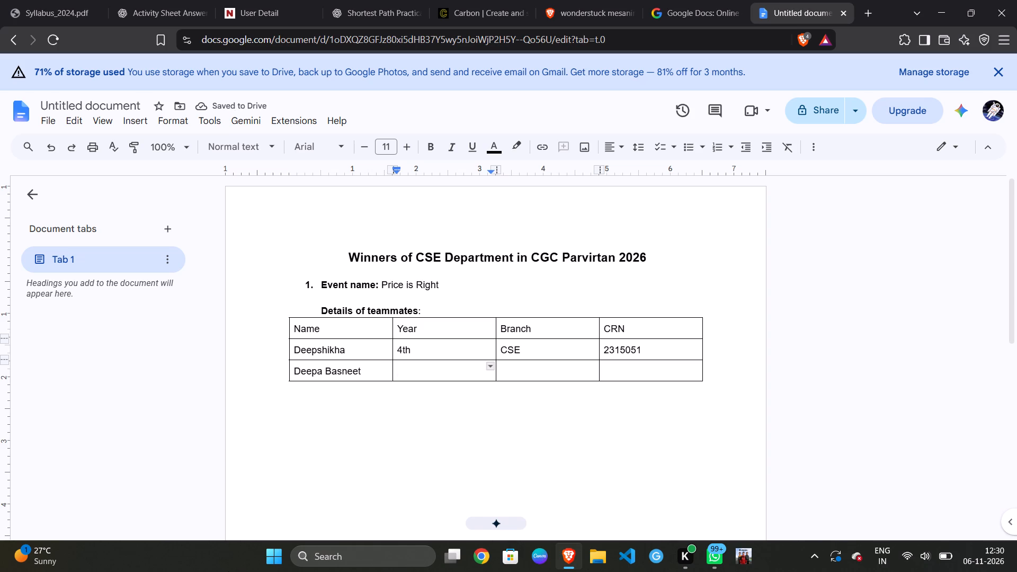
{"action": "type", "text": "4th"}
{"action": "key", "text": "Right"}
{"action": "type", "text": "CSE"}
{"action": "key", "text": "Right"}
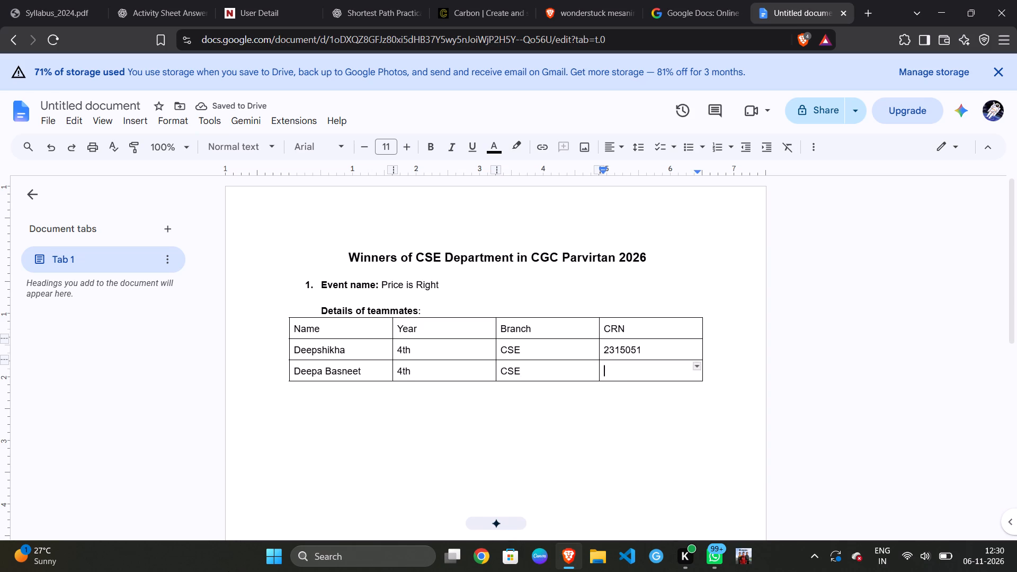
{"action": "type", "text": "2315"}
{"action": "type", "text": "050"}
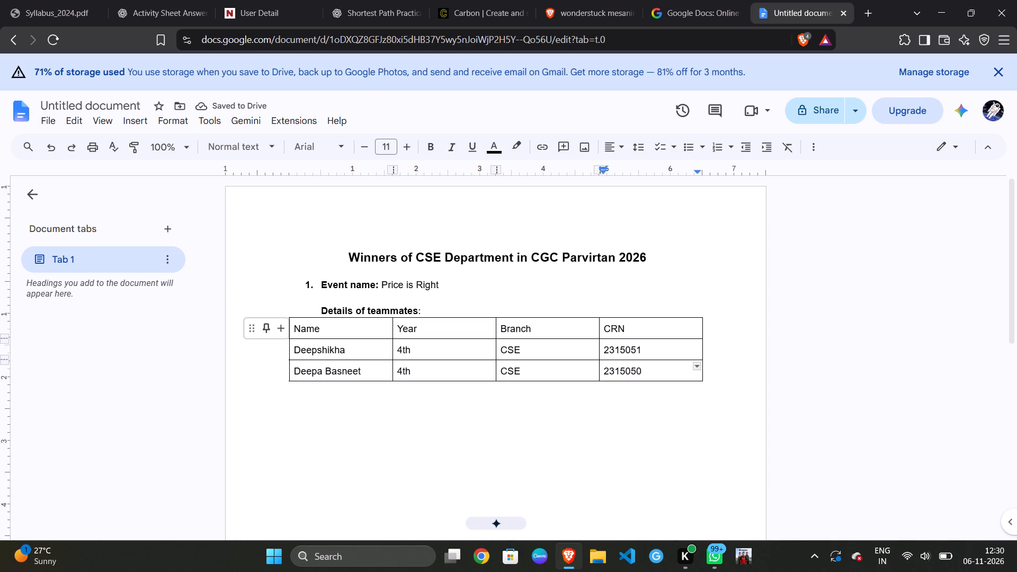
Add a blank line below the table and paste a copy of the "Event name: Price is Right" line there as the second numbered event.
{"action": "left_click", "coordinate": [289, 324]}
{"action": "left_click", "coordinate": [273, 459]}
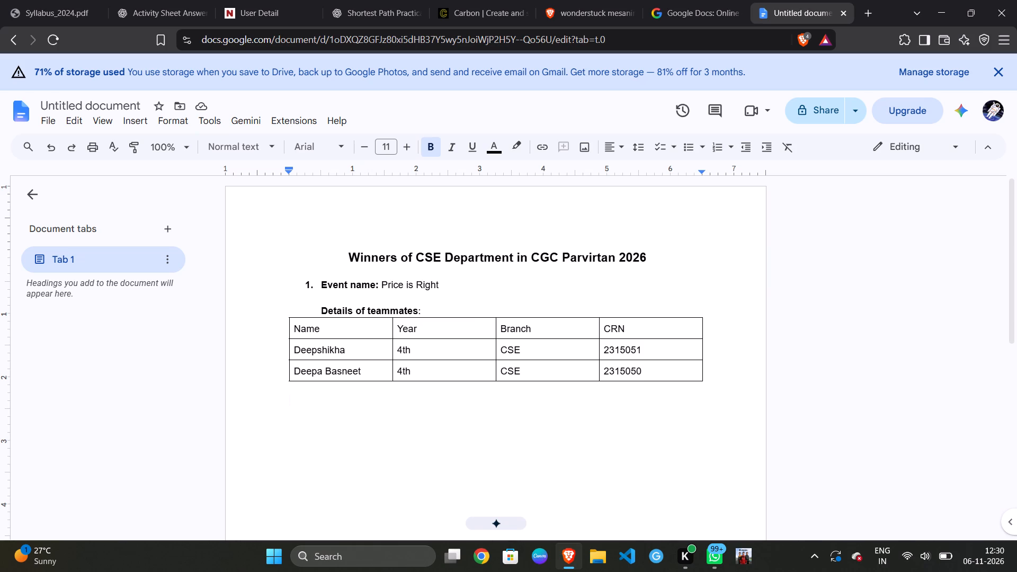
{"action": "key", "text": "Return"}
{"action": "left_click_drag", "start_coordinate": [445, 285], "coordinate": [388, 285]}
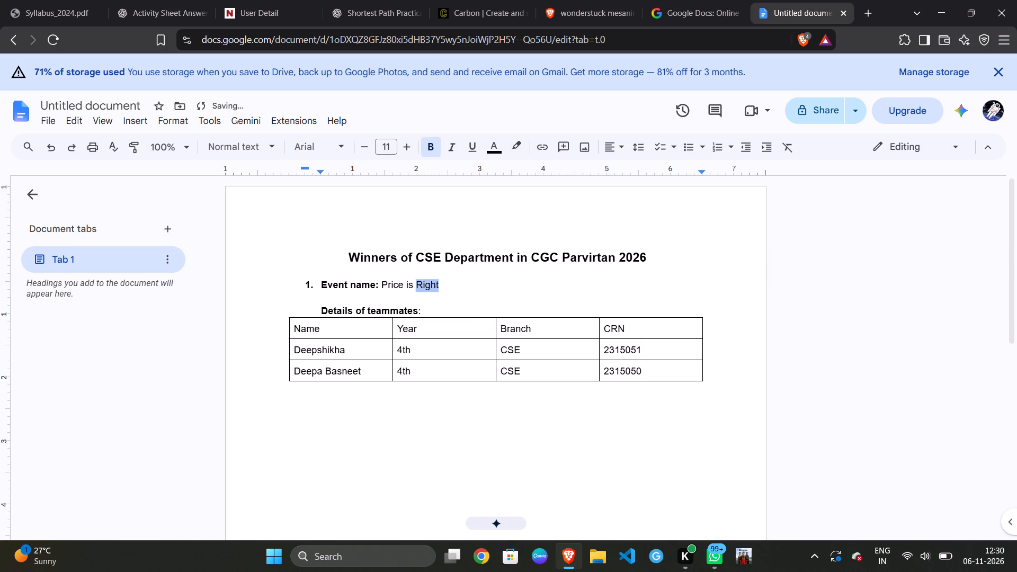
{"action": "left_click_drag", "start_coordinate": [388, 285], "coordinate": [300, 285]}
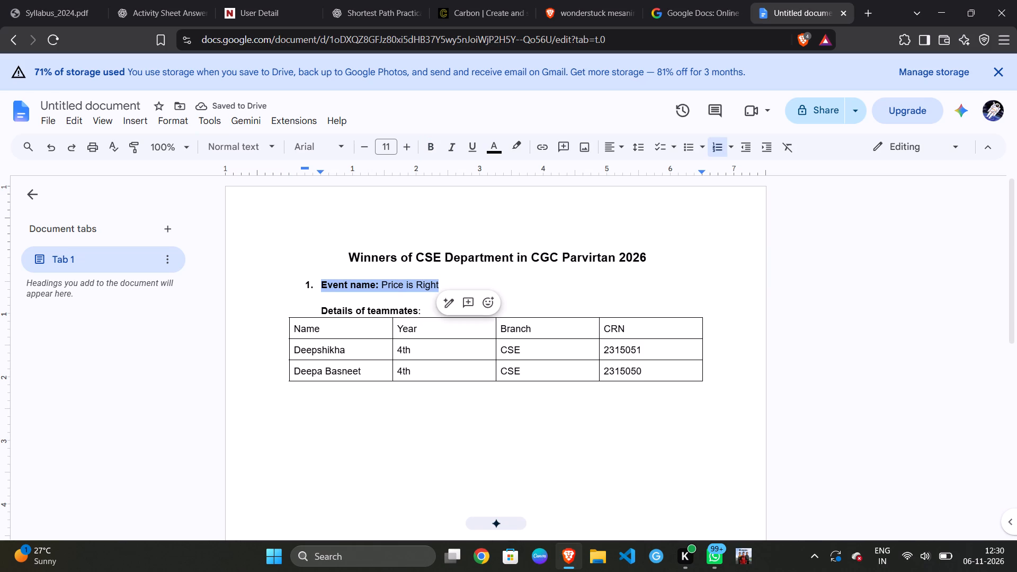
{"action": "key", "text": "ctrl+c"}
{"action": "left_click", "coordinate": [335, 409]}
{"action": "key", "text": "ctrl+v"}
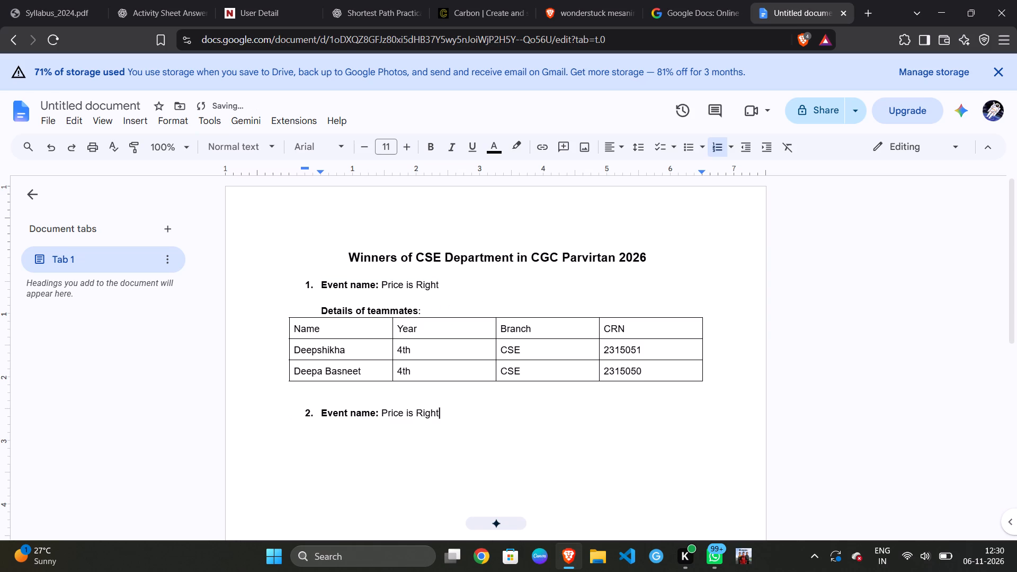
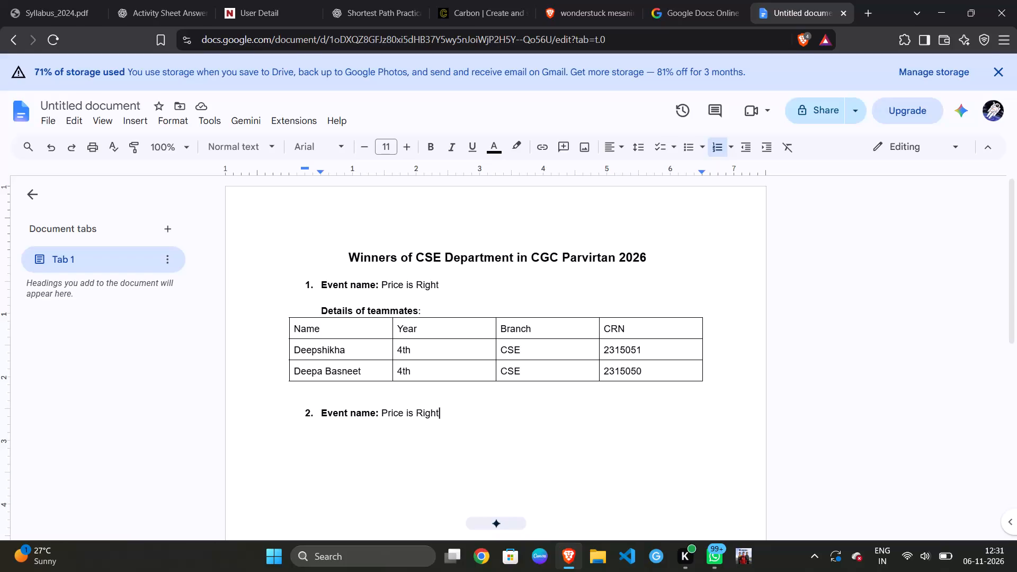
Replace the second event's name "Price is Right" with "Chess", keeping the bold "Event name:" label.
{"action": "key", "text": "BackSpace"}
{"action": "key", "text": "BackSpace"}
{"action": "key", "text": "BackSpace"}
{"action": "key", "text": "BackSpace"}
{"action": "key", "text": "BackSpace"}
{"action": "key", "text": "BackSpace"}
{"action": "key", "text": "BackSpace"}
{"action": "key", "text": "BackSpace"}
{"action": "key", "text": "BackSpace"}
{"action": "key", "text": "BackSpace"}
{"action": "key", "text": "BackSpace"}
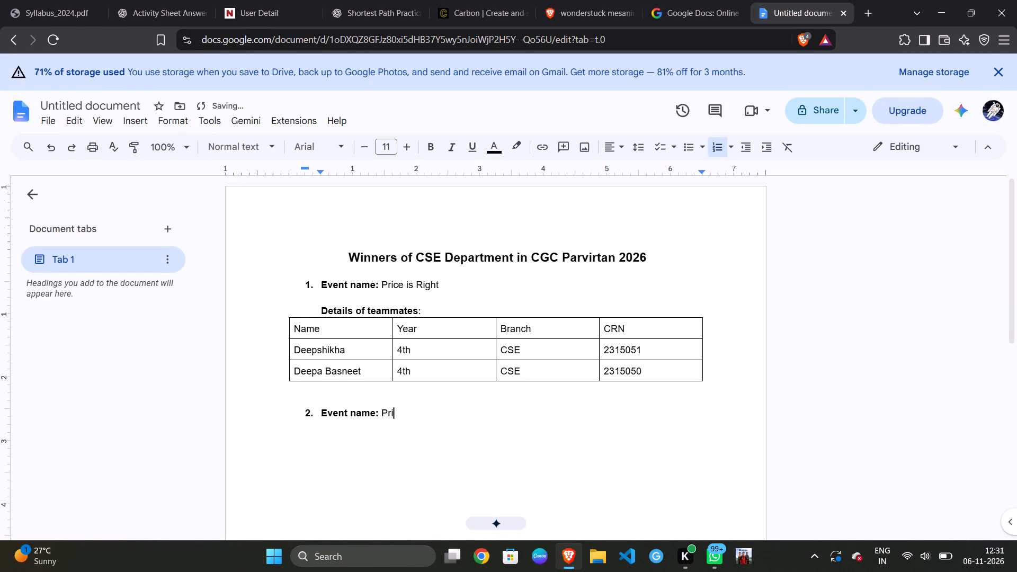
{"action": "key", "text": "BackSpace"}
{"action": "key", "text": "BackSpace"}
{"action": "key", "text": "BackSpace"}
{"action": "type", "text": "Chess"}
Start an unnumbered blank line below the second event's name.
{"action": "key", "text": "Down"}
{"action": "key", "text": "Return"}
{"action": "key", "text": "Return"}
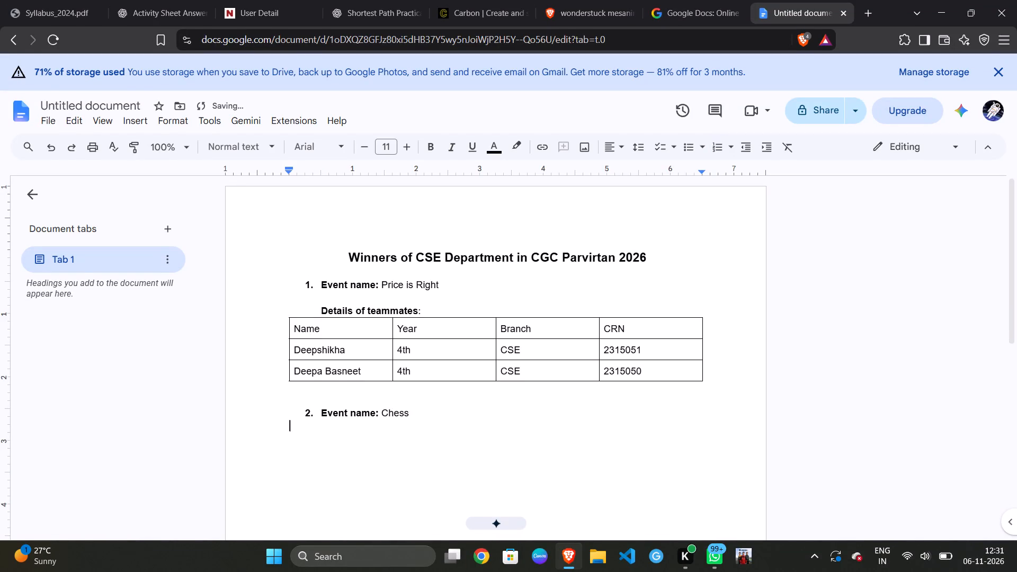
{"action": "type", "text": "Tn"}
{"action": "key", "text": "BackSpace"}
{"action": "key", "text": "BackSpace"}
Select the cells of the first event's teammate table, starting from the Name header.
{"action": "left_click_drag", "start_coordinate": [293, 324], "coordinate": [550, 342]}
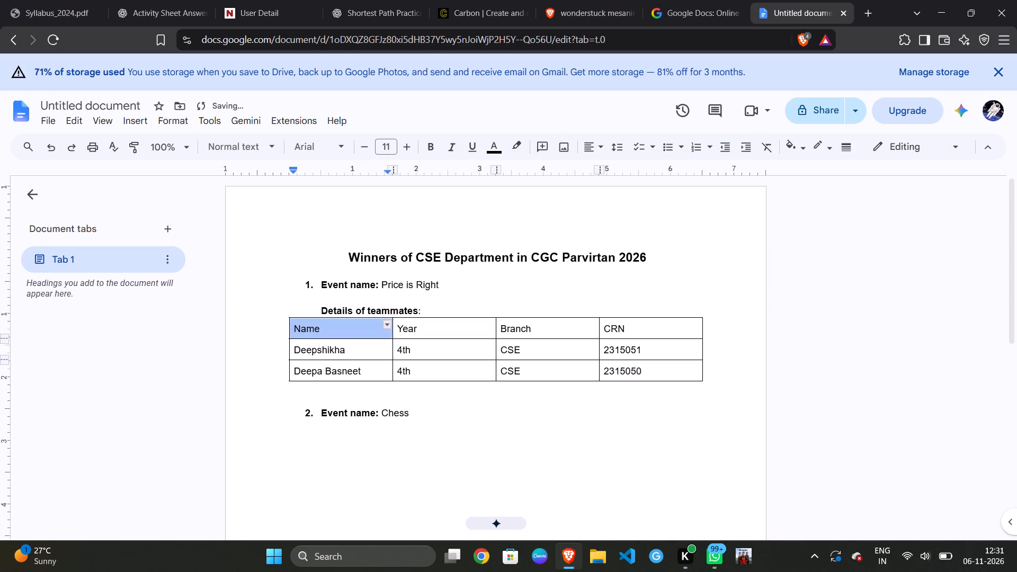
Copy the header row and first teammate row of the first event's table onto the blank line below the Chess event.
{"action": "left_click_drag", "start_coordinate": [550, 342], "coordinate": [678, 344]}
{"action": "key", "text": "ctrl+c"}
{"action": "left_click", "coordinate": [327, 427]}
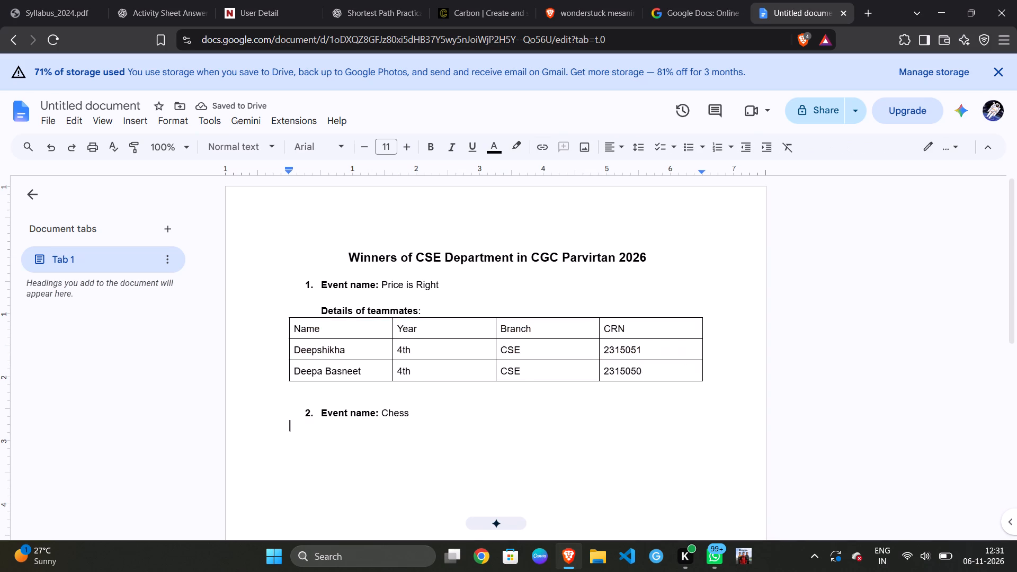
{"action": "key", "text": "ctrl+v"}
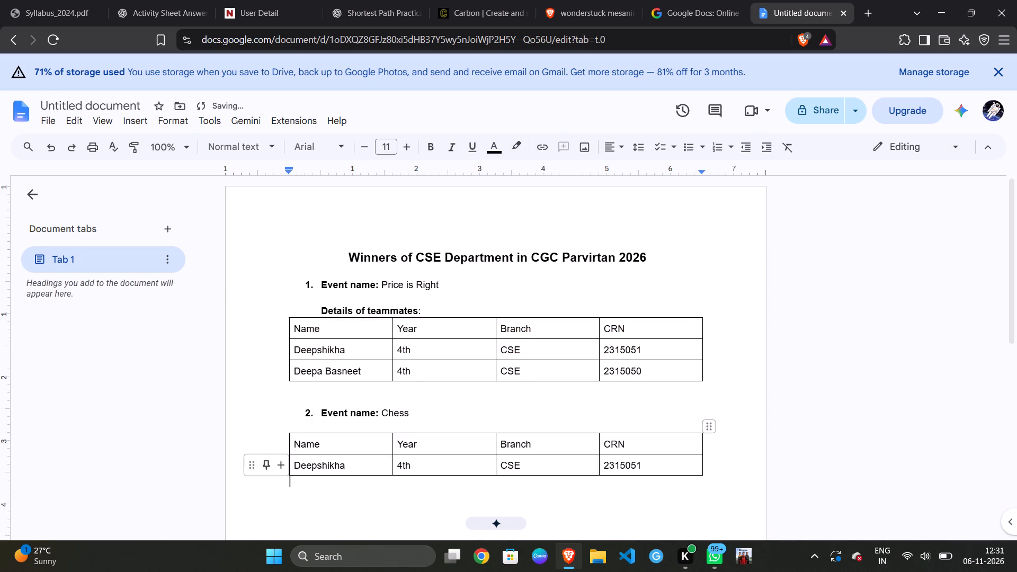
{"action": "left_click", "coordinate": [348, 471]}
{"action": "key", "text": "ctrl+BackSpace"}
{"action": "key", "text": "BackSpace"}
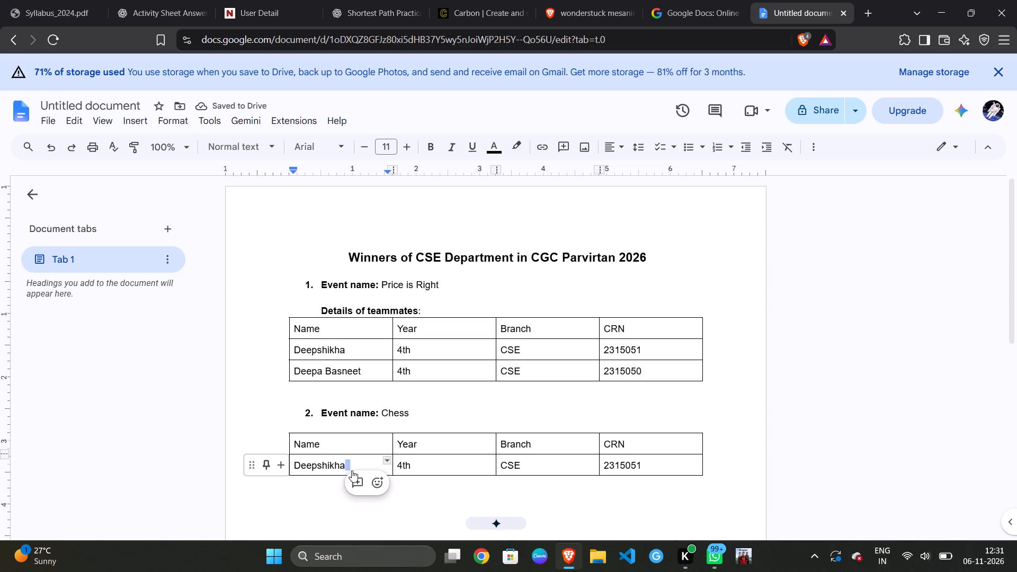
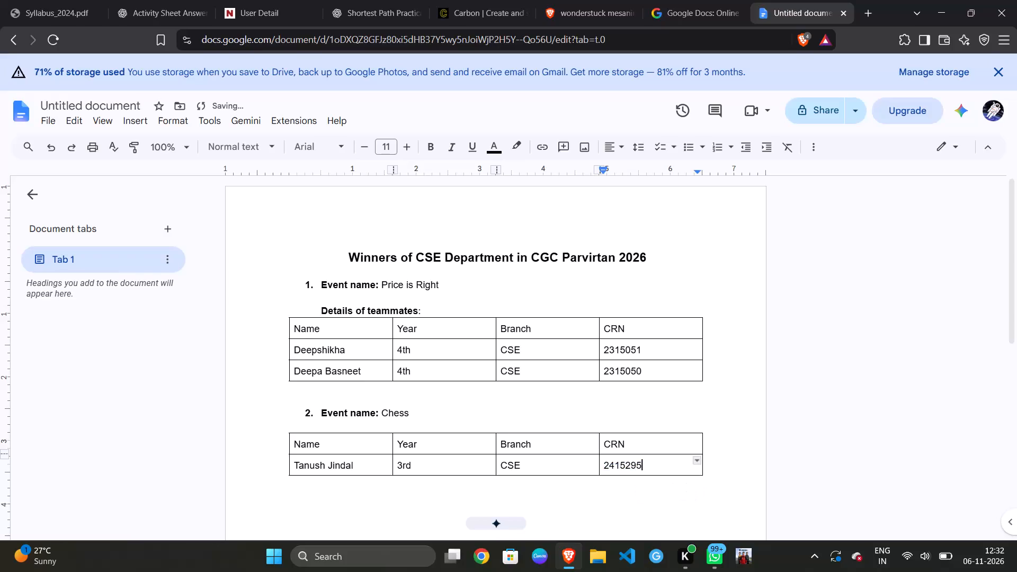
Copy the Chess event line with its teammate table and paste it below a blank line as the third numbered event.
{"action": "scroll", "coordinate": [548, 487], "scroll_direction": "down", "scroll_amount": 1}
{"action": "left_click", "coordinate": [349, 453]}
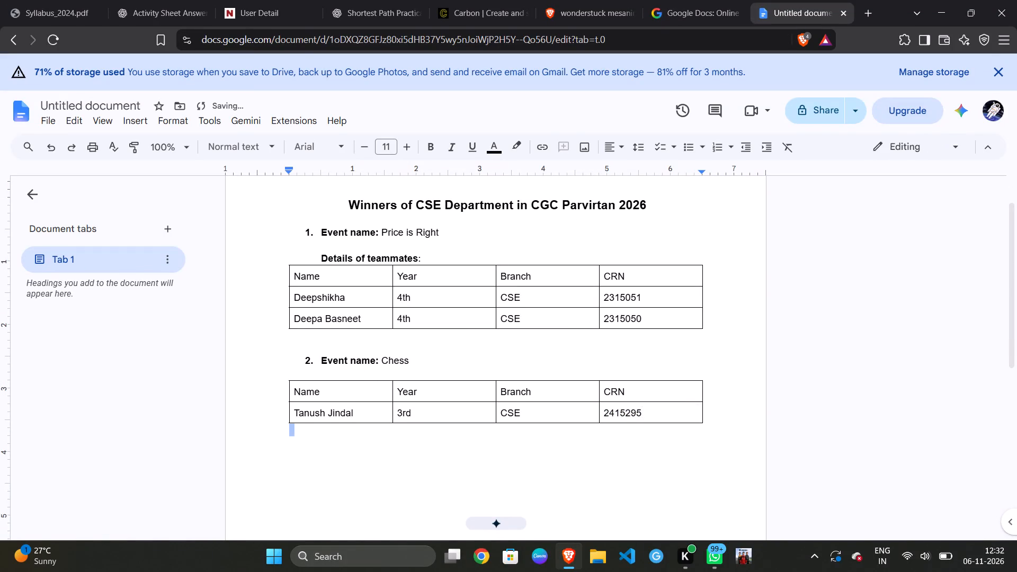
{"action": "left_click_drag", "start_coordinate": [305, 363], "coordinate": [644, 404]}
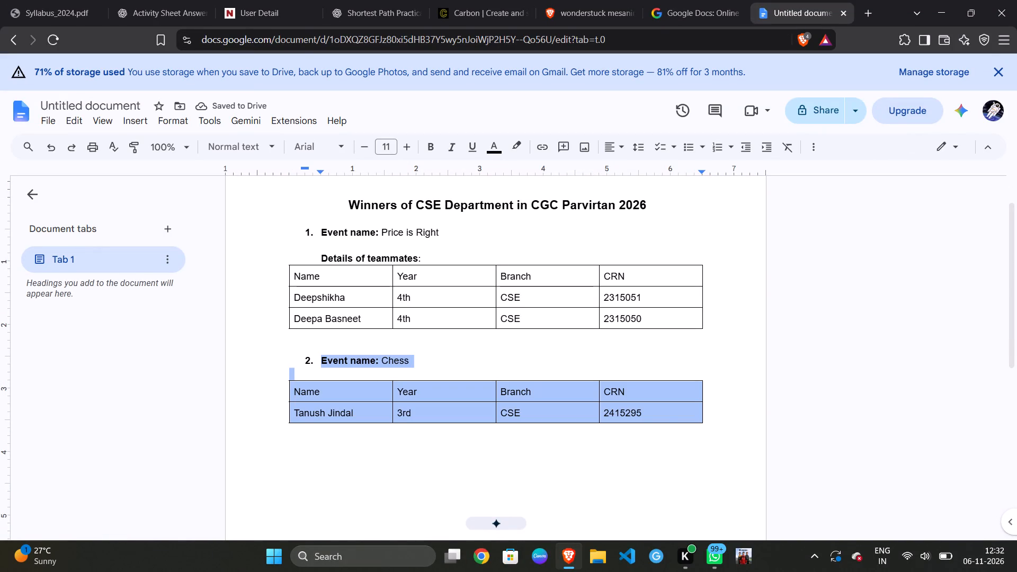
{"action": "left_click_drag", "start_coordinate": [644, 404], "coordinate": [652, 406]}
{"action": "key", "text": "ctrl+c"}
{"action": "left_click", "coordinate": [351, 456]}
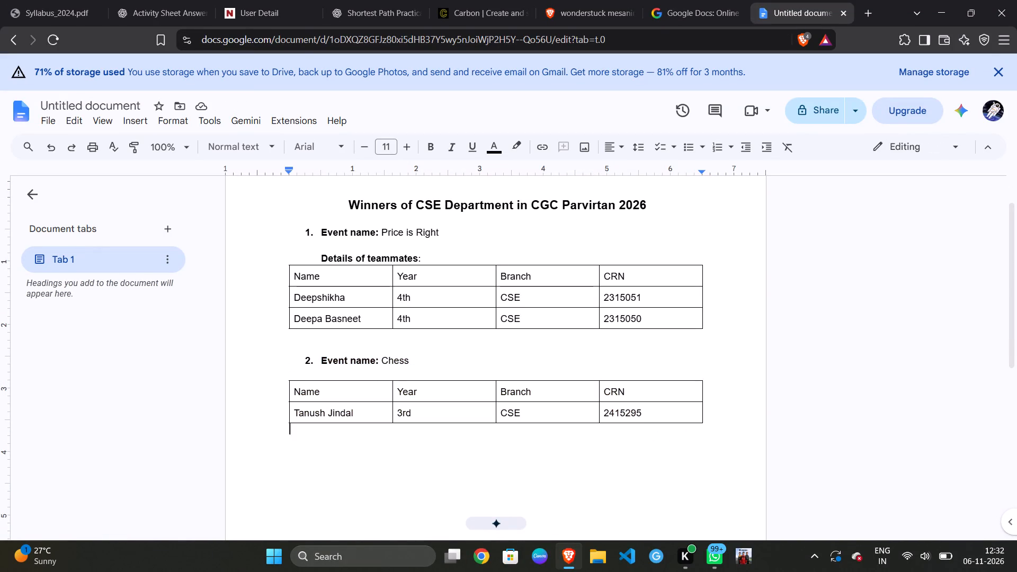
{"action": "key", "text": "Return"}
{"action": "key", "text": "ctrl+v"}
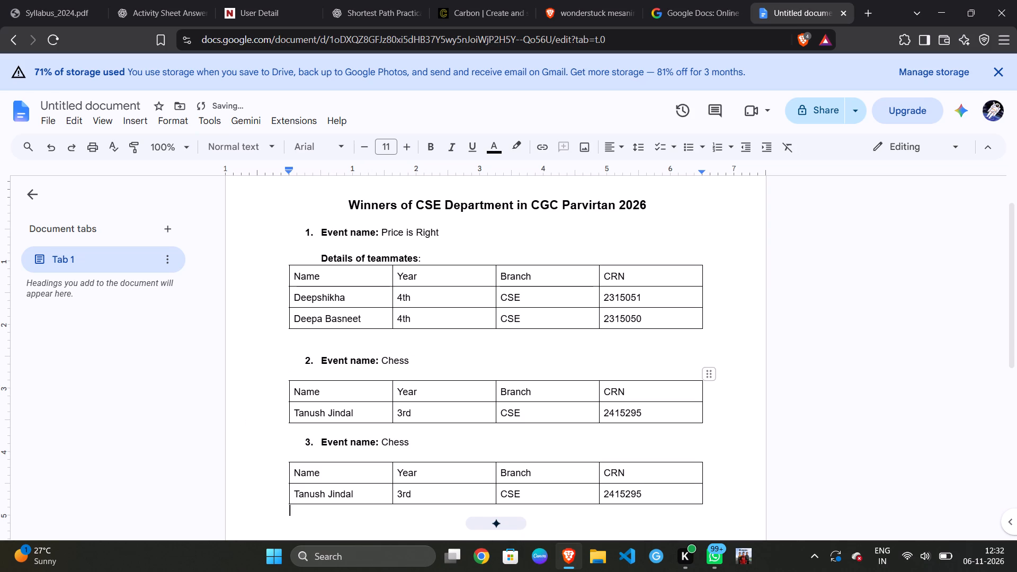
Select the name "Chess" in the third event's line, leaving out the bold "Event name:" label.
{"action": "left_click", "coordinate": [414, 441]}
{"action": "left_click_drag", "start_coordinate": [413, 441], "coordinate": [381, 442]}
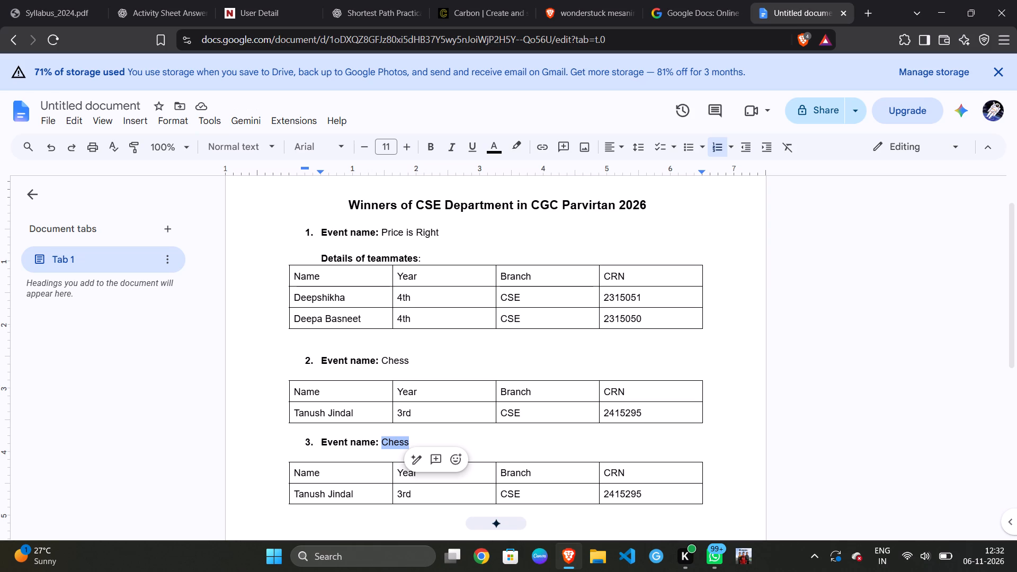
Replace the third event's name "Chess" with "Prompt Wars", keeping the bold "Event name:" label.
{"action": "key", "text": "BackSpace"}
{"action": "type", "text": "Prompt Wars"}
Replace the copied teammate's name in the third event's table with the Prompt Wars winner's full name.
{"action": "left_click", "coordinate": [360, 499]}
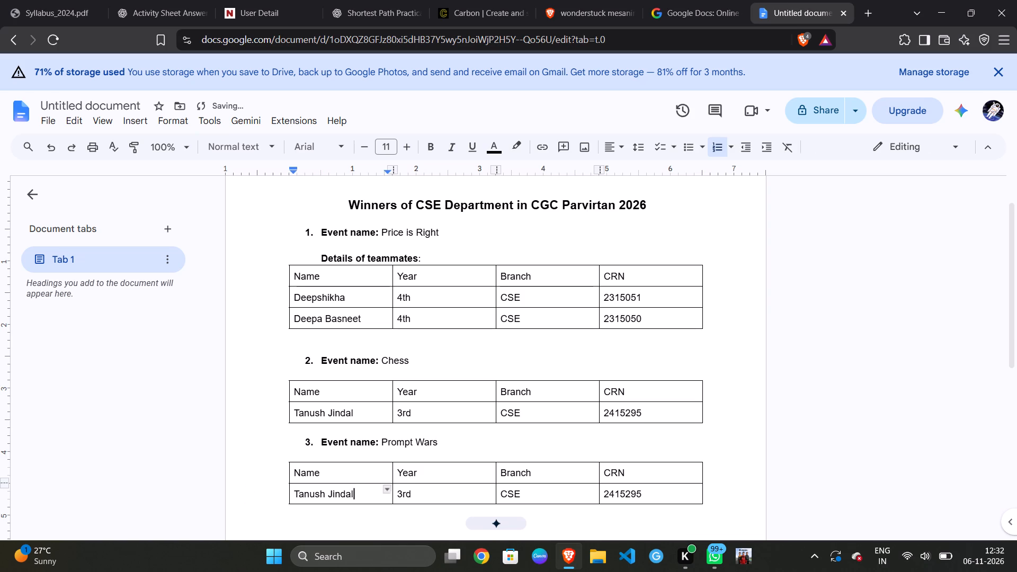
{"action": "key", "text": "BackSpace"}
{"action": "key", "text": "BackSpace"}
{"action": "key", "text": "BackSpace"}
{"action": "key", "text": "BackSpace"}
{"action": "key", "text": "BackSpace"}
{"action": "key", "text": "BackSpace"}
{"action": "key", "text": "BackSpace"}
{"action": "key", "text": "BackSpace"}
{"action": "key", "text": "BackSpace"}
{"action": "key", "text": "BackSpace"}
{"action": "key", "text": "BackSpace"}
{"action": "key", "text": "BackSpace"}
{"action": "key", "text": "BackSpace"}
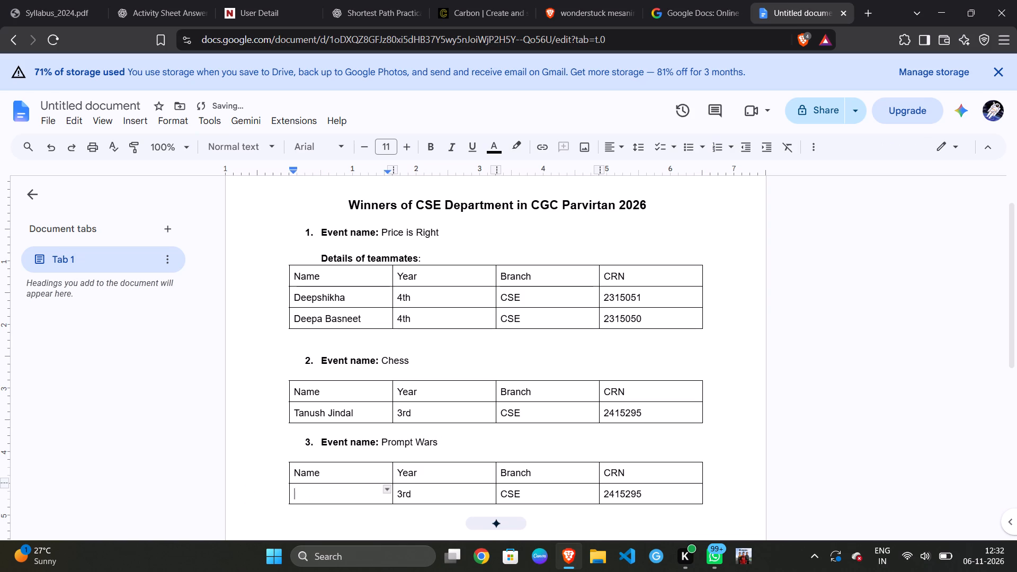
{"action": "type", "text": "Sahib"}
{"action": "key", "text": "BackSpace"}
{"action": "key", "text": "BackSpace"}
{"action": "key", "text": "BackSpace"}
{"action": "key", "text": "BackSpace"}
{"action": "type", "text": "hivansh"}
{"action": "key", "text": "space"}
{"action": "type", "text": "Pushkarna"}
Move through the Year and Branch entries of the Prompt Wars winner's row in the third event's table.
{"action": "left_click", "coordinate": [414, 491]}
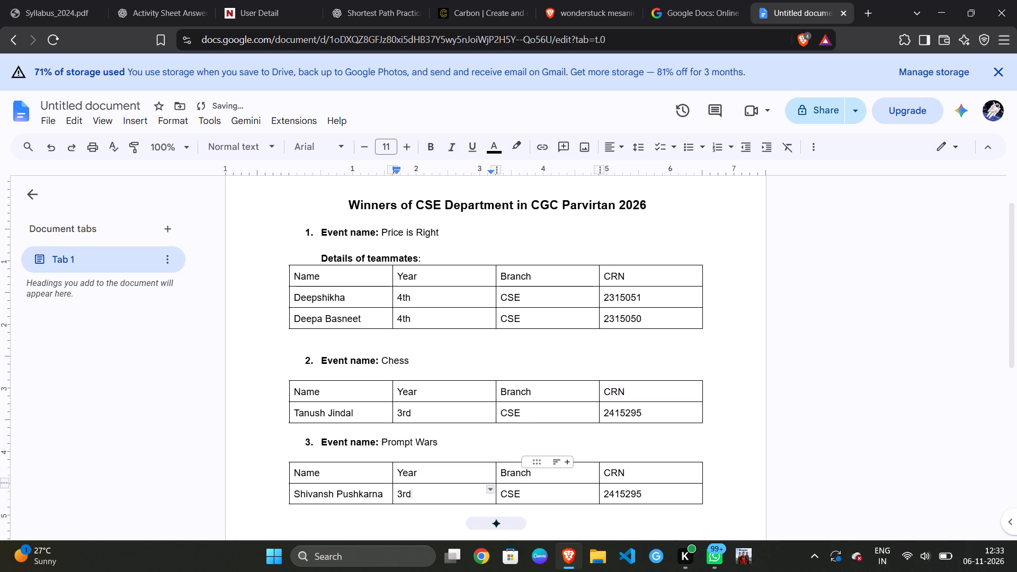
{"action": "left_click", "coordinate": [539, 500]}
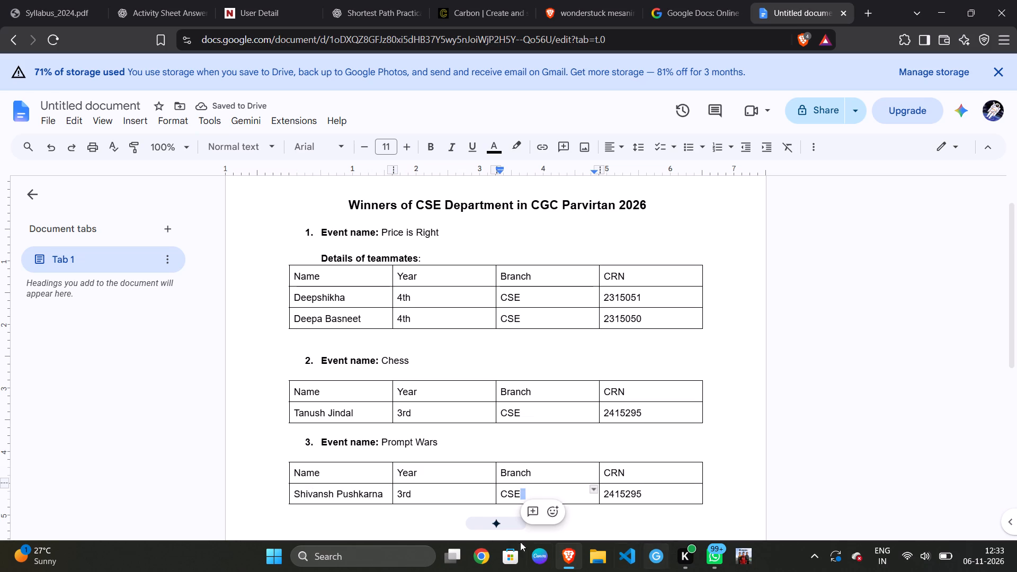
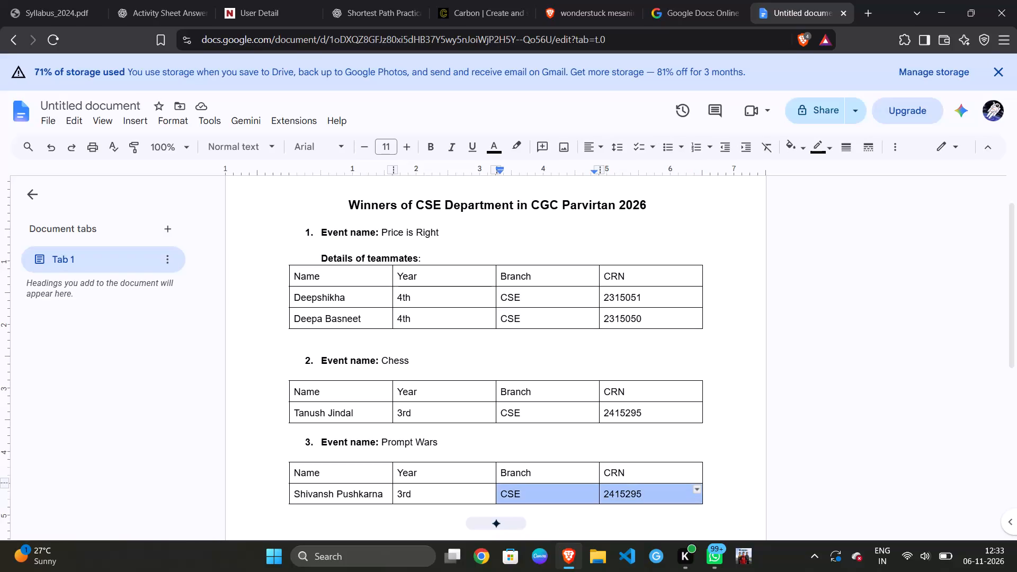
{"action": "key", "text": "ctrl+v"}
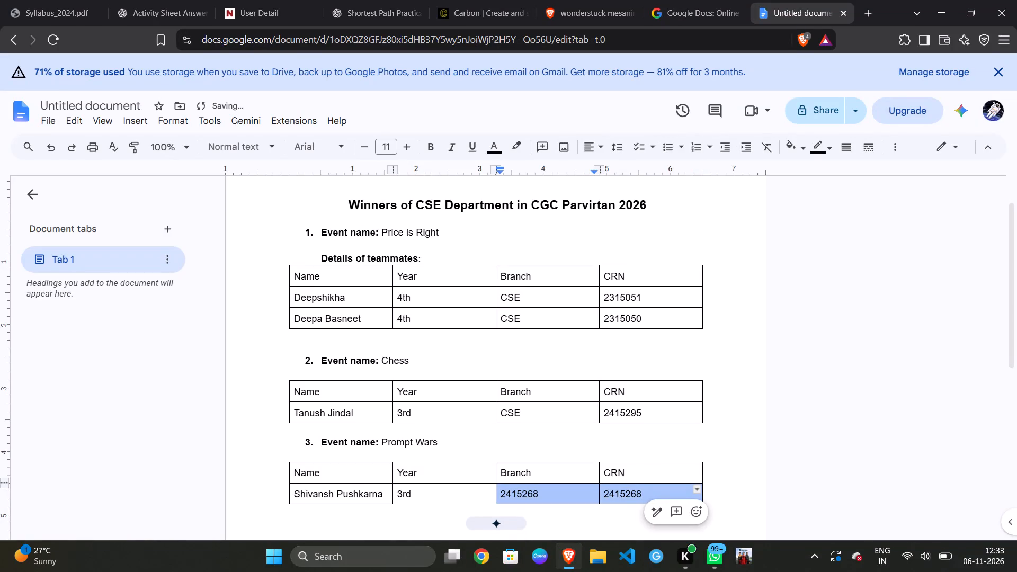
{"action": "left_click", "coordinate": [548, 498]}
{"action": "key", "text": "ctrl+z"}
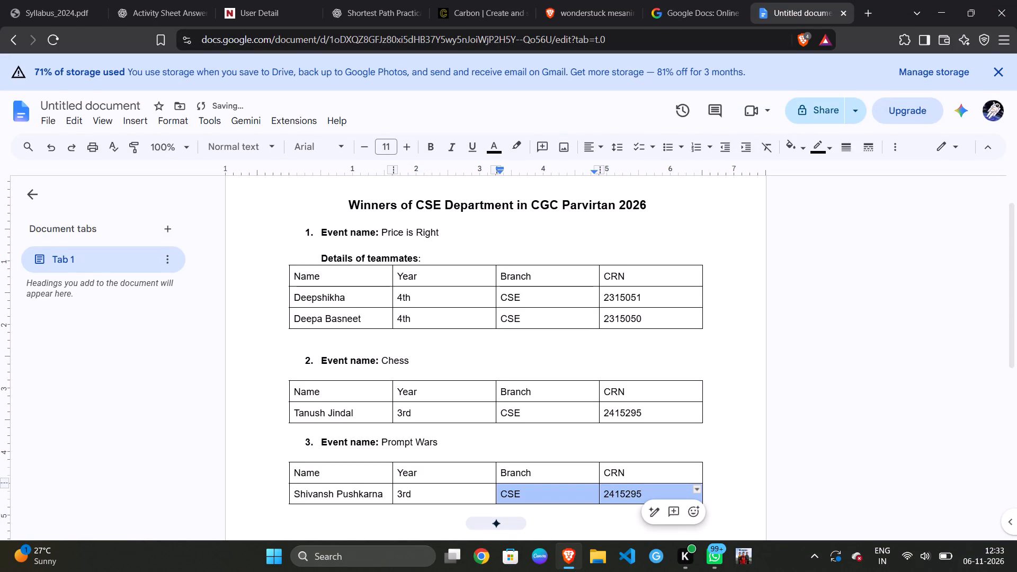
Replace the copied CRN in the Prompt Wars winner's row with the winner's own CRN from the clipboard.
{"action": "left_click", "coordinate": [649, 495]}
{"action": "left_click_drag", "start_coordinate": [649, 495], "coordinate": [615, 494]}
{"action": "key", "text": "ctrl+v"}
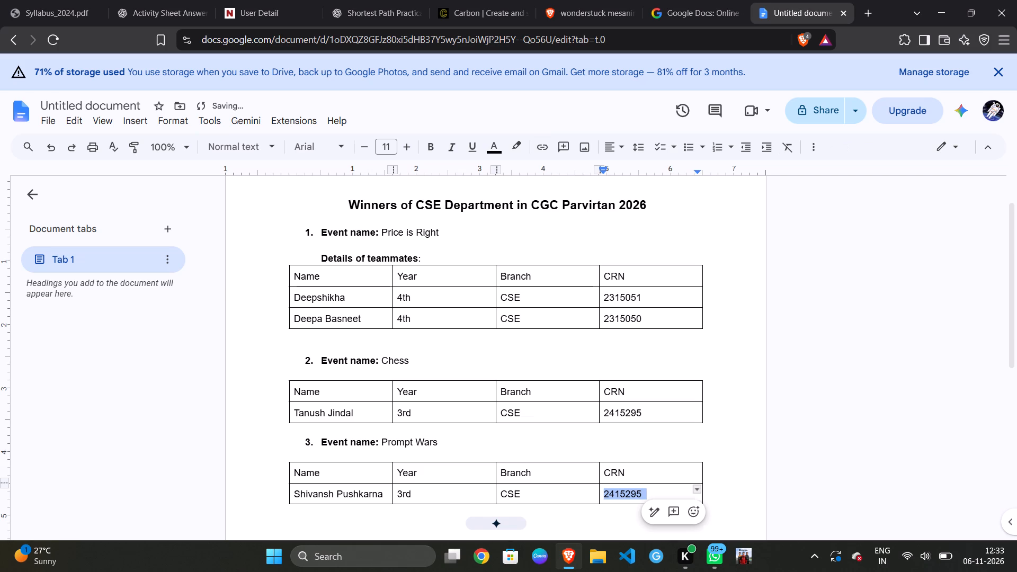
Add a Position column after CRN in the Price is Right table and enter 3rd for both teammates.
{"action": "scroll", "coordinate": [415, 494], "scroll_direction": "down", "scroll_amount": 1}
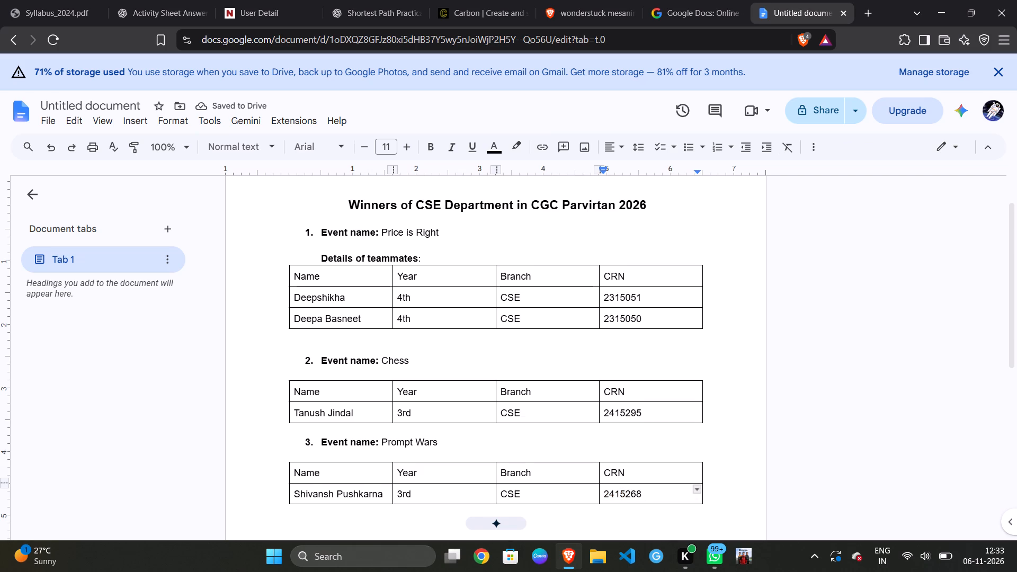
{"action": "scroll", "coordinate": [415, 494], "scroll_direction": "down", "scroll_amount": 1}
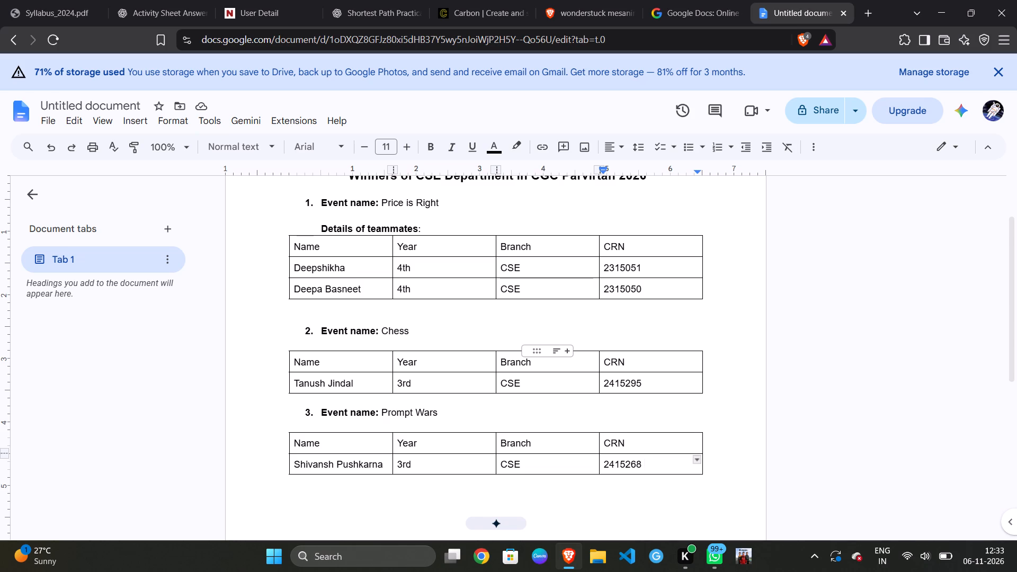
{"action": "left_click", "coordinate": [672, 243]}
{"action": "right_click", "coordinate": [672, 243]}
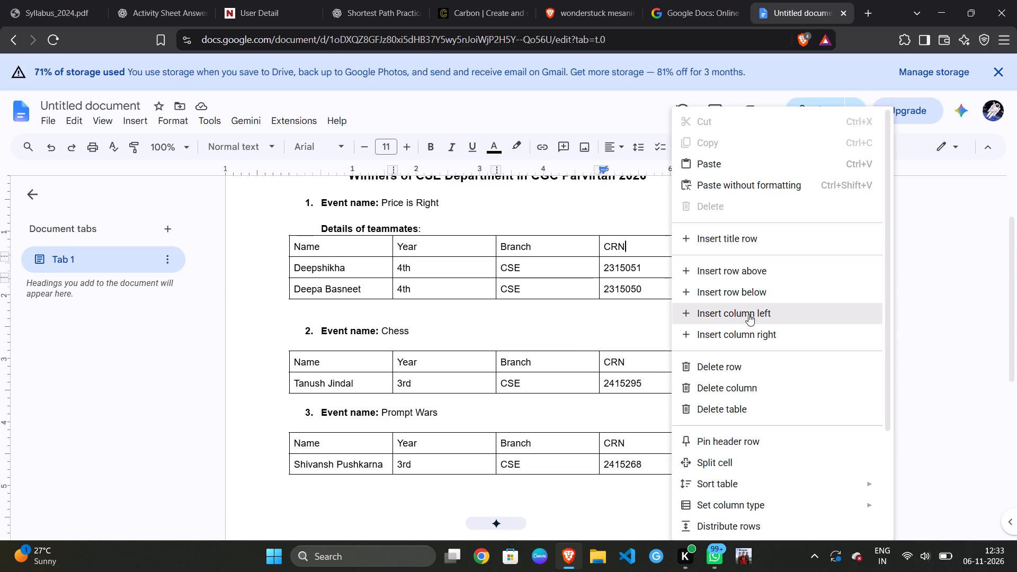
{"action": "left_click", "coordinate": [747, 329]}
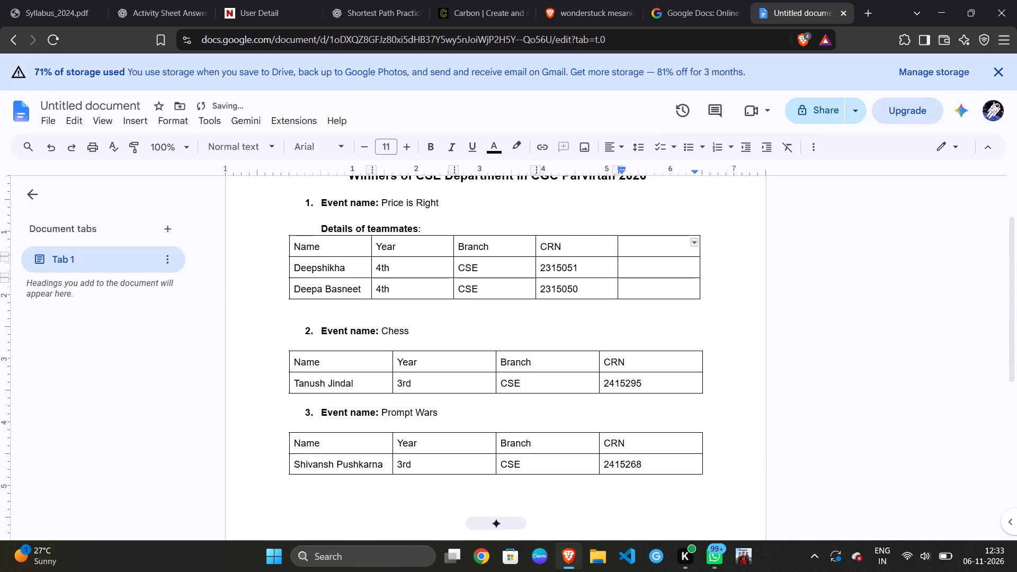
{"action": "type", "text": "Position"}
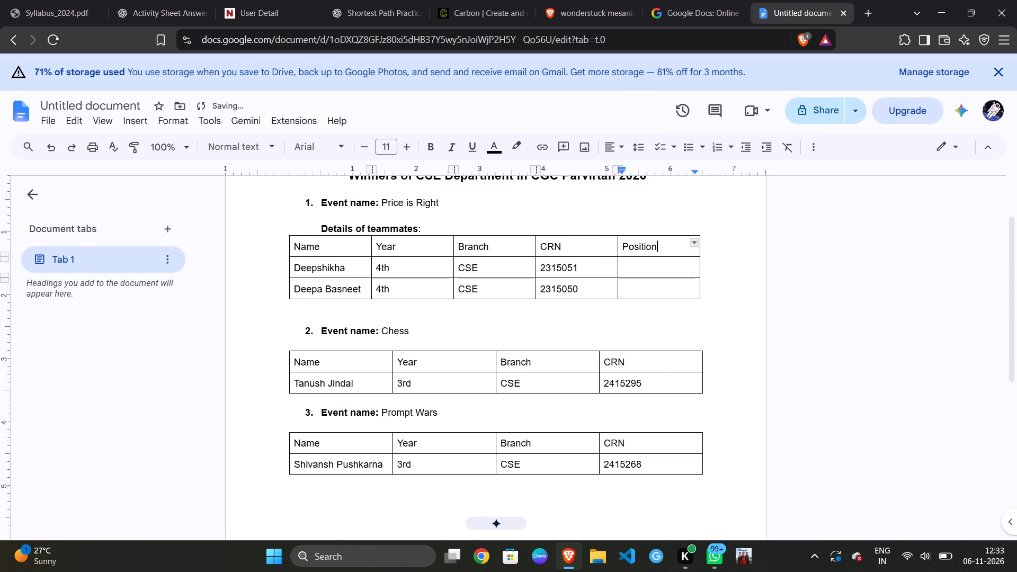
{"action": "left_click", "coordinate": [647, 273]}
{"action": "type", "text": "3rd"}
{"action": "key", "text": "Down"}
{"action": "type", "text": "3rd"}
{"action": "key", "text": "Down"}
Add a Position column after CRN in the Chess table and enter 2nd for its winner.
{"action": "left_click", "coordinate": [671, 363]}
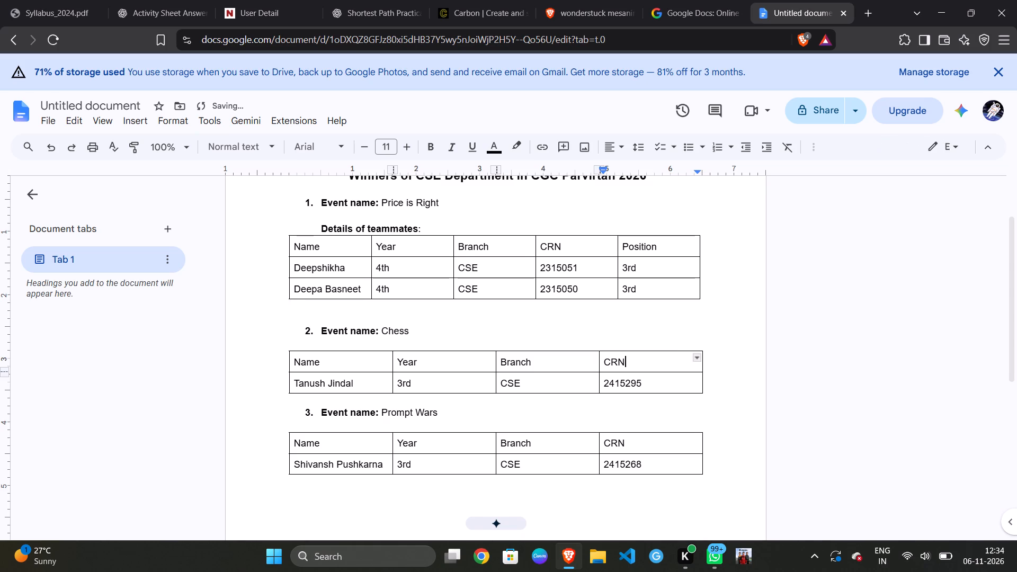
{"action": "right_click", "coordinate": [683, 363]}
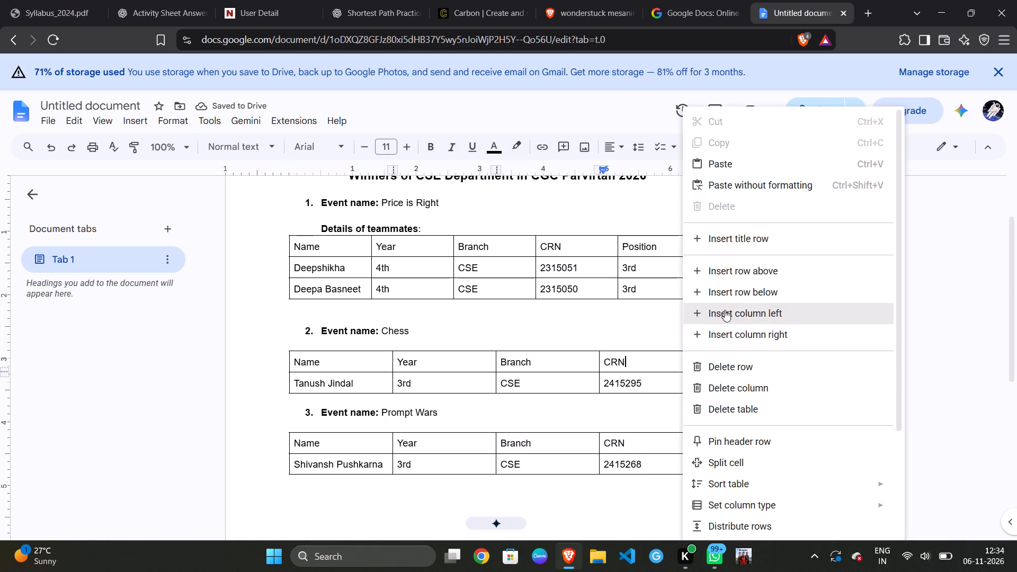
{"action": "left_click", "coordinate": [733, 331]}
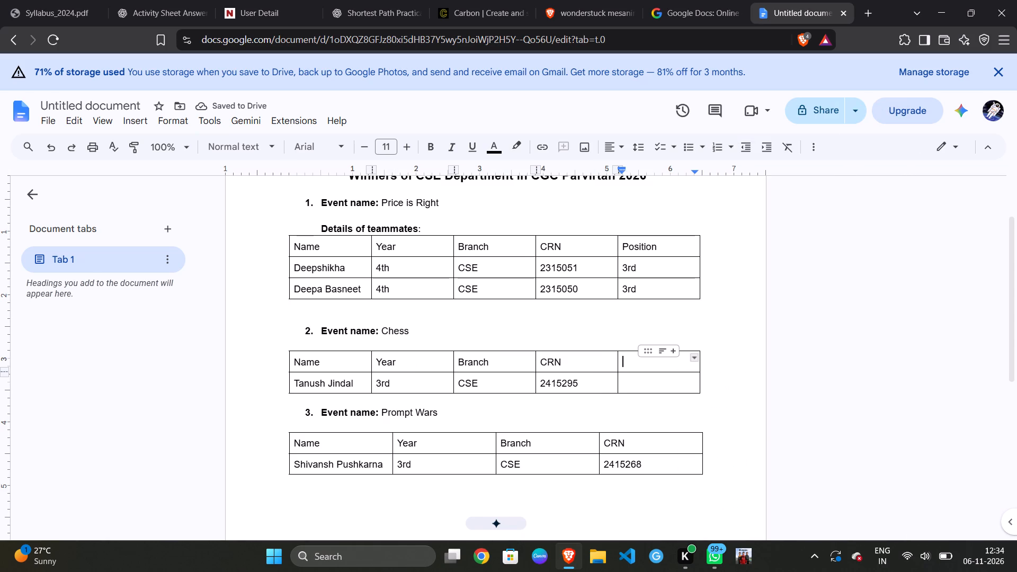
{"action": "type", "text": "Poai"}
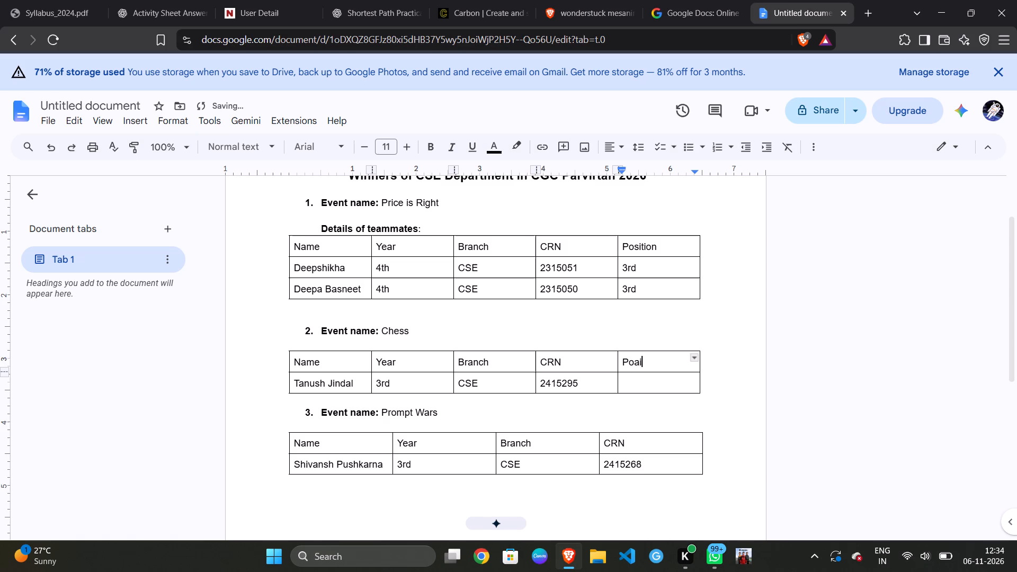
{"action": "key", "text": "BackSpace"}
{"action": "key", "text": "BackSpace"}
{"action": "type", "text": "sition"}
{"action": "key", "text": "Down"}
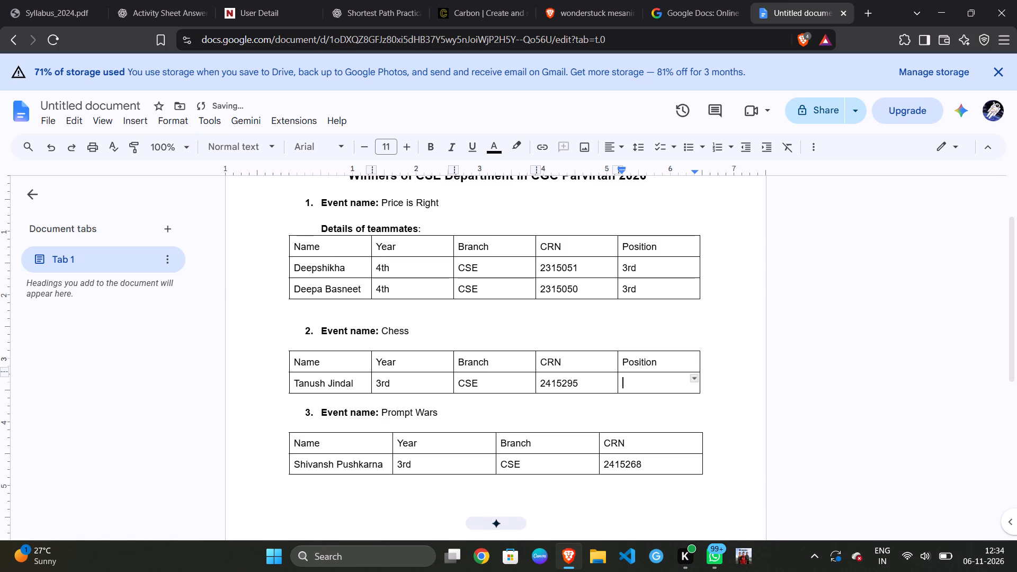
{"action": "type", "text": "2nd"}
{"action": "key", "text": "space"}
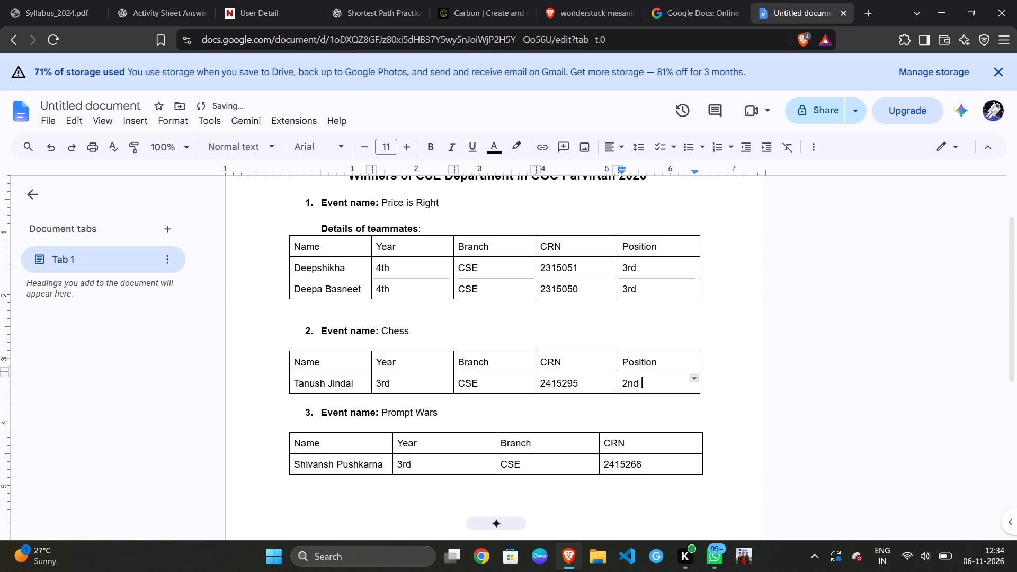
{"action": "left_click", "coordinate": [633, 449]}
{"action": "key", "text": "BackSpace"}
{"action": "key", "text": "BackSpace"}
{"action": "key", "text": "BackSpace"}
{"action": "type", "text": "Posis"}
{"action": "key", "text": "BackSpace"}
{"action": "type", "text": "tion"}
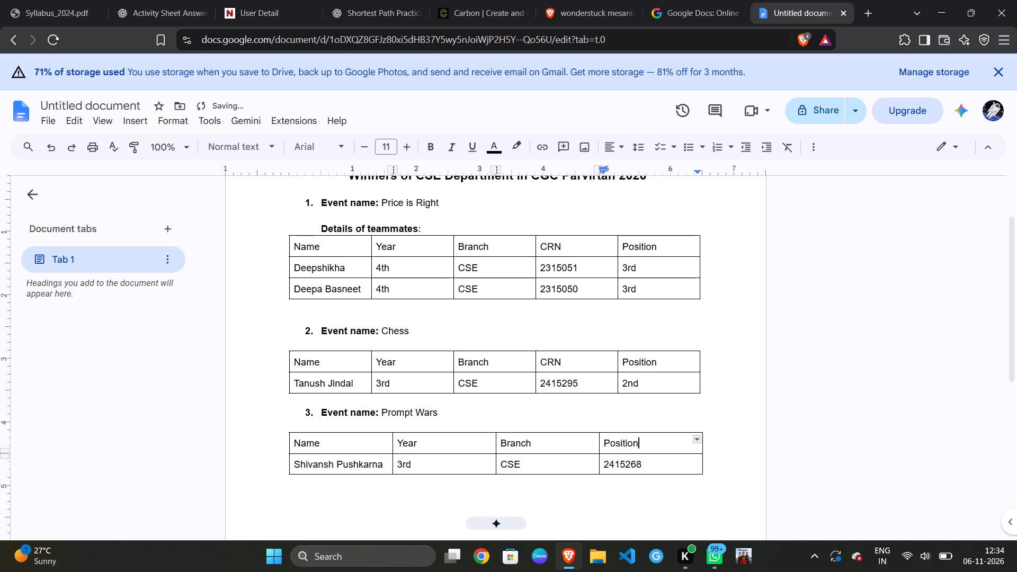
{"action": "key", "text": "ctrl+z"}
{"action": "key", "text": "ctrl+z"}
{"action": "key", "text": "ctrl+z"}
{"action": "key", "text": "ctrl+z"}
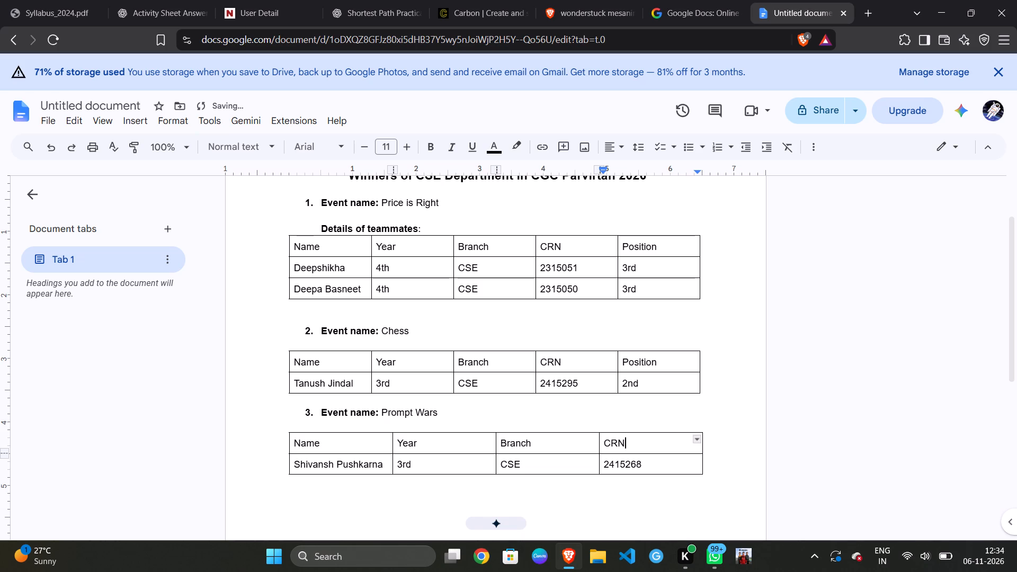
Add a Position column after CRN in the Prompt Wars table and enter 1st for the listed winner.
{"action": "right_click", "coordinate": [678, 440]}
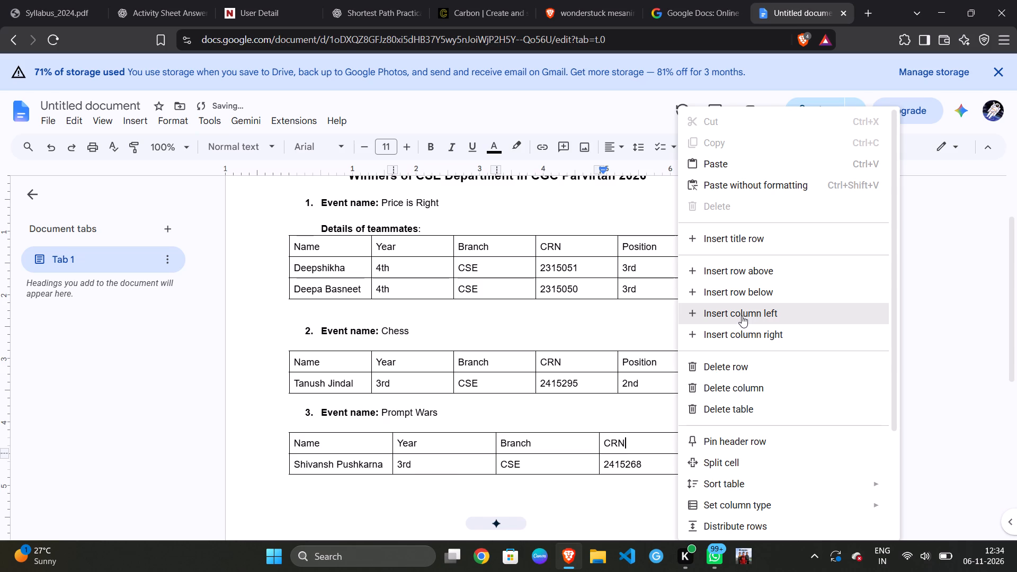
{"action": "left_click", "coordinate": [745, 331]}
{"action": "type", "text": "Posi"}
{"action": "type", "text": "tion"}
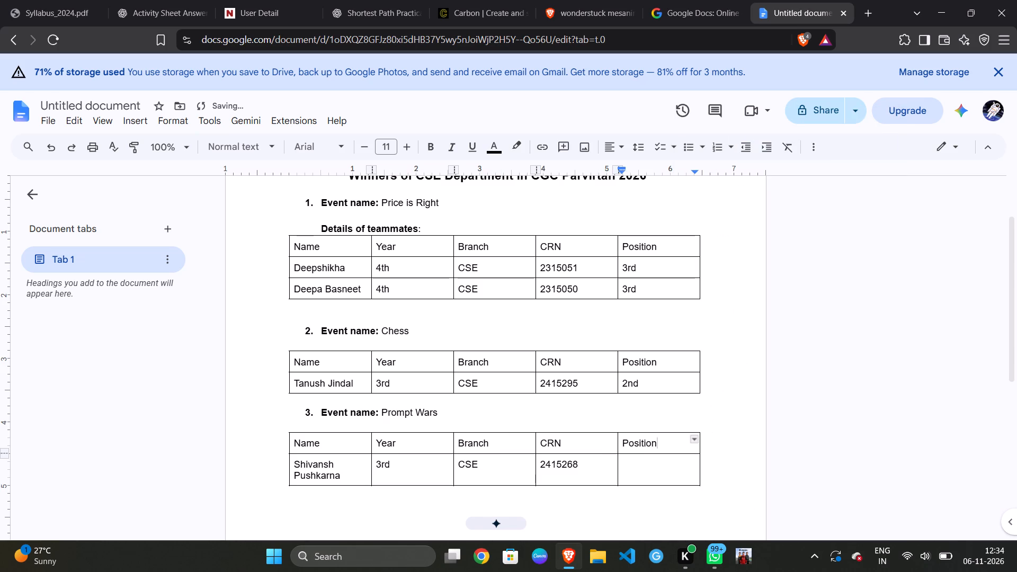
{"action": "left_click", "coordinate": [659, 470]}
{"action": "key", "text": "shift+exclam"}
{"action": "key", "text": "BackSpace"}
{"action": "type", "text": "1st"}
Insert two empty rows below the 1st-place winner in the Prompt Wars table.
{"action": "scroll", "coordinate": [533, 471], "scroll_direction": "down", "scroll_amount": 1}
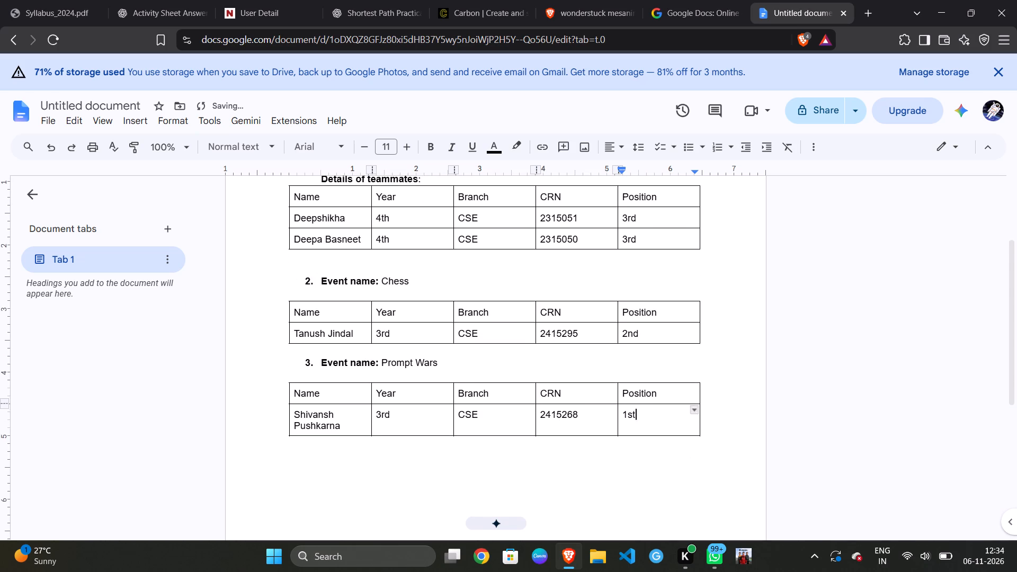
{"action": "scroll", "coordinate": [422, 437], "scroll_direction": "down", "scroll_amount": 1}
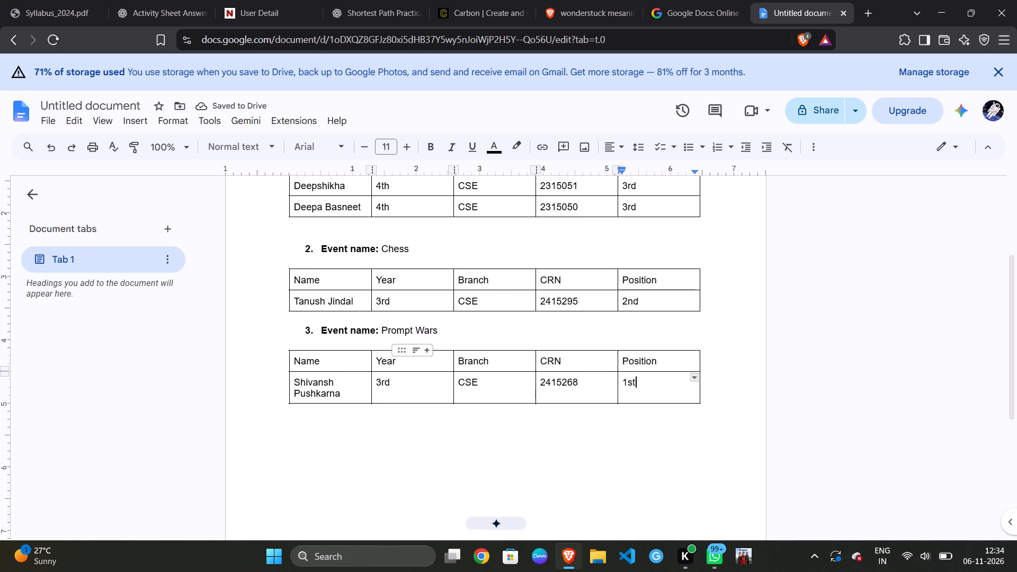
{"action": "right_click", "coordinate": [656, 379]}
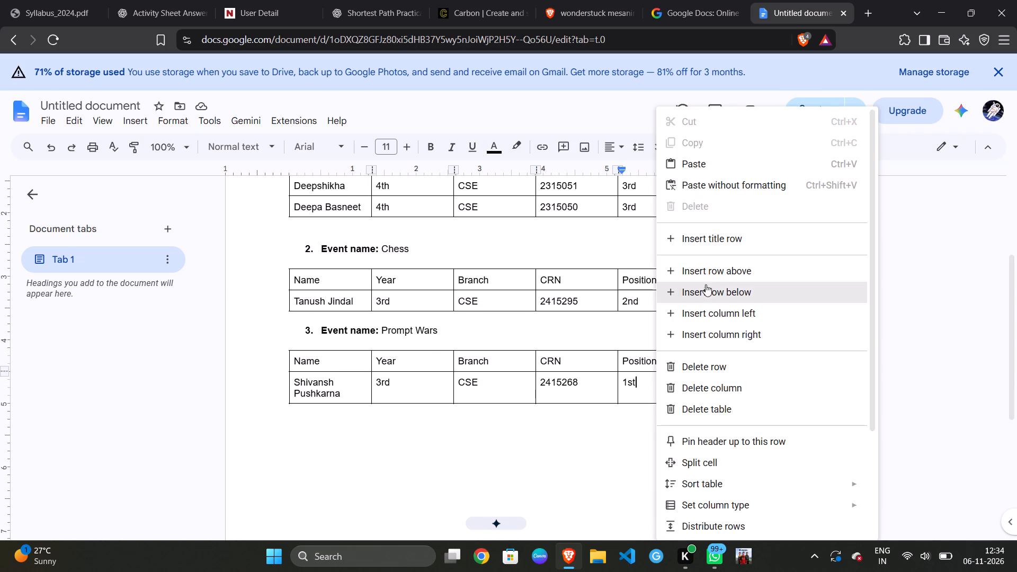
{"action": "left_click", "coordinate": [713, 288]}
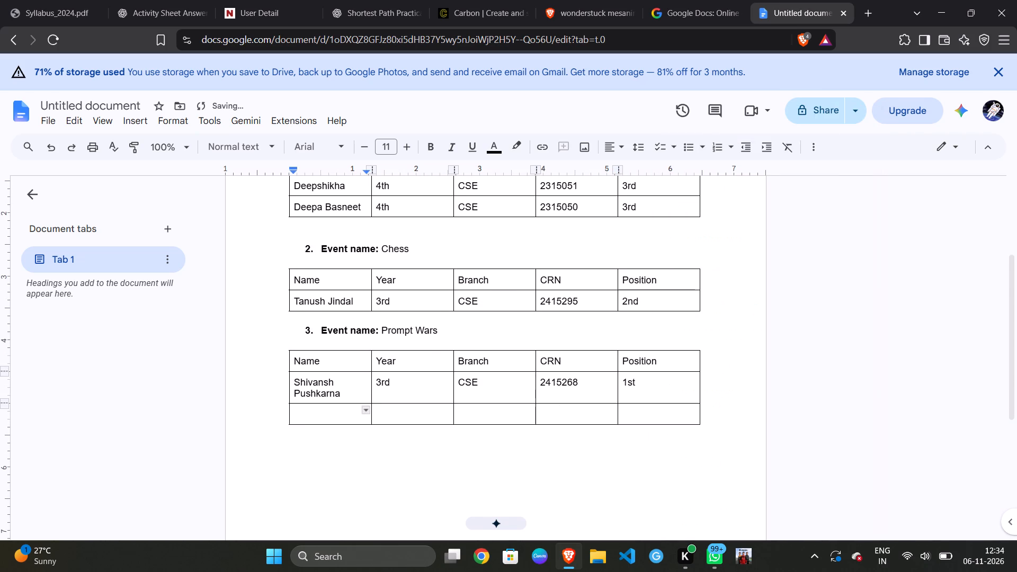
{"action": "right_click", "coordinate": [665, 414]}
{"action": "left_click", "coordinate": [725, 294]}
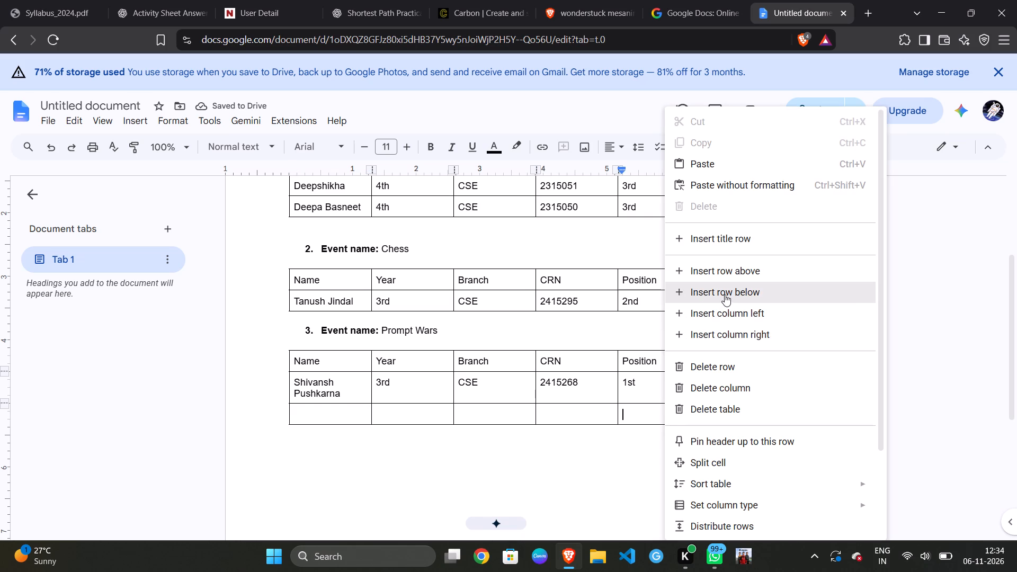
Fill the first empty Prompt Wars row with the second winner's full name, year 3rd and branch CSE.
{"action": "left_click", "coordinate": [336, 410]}
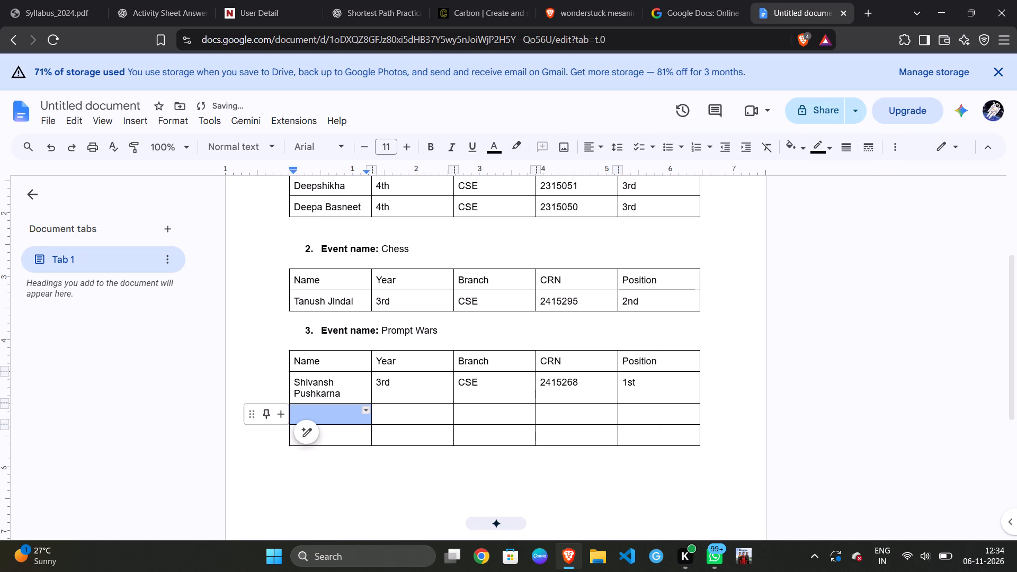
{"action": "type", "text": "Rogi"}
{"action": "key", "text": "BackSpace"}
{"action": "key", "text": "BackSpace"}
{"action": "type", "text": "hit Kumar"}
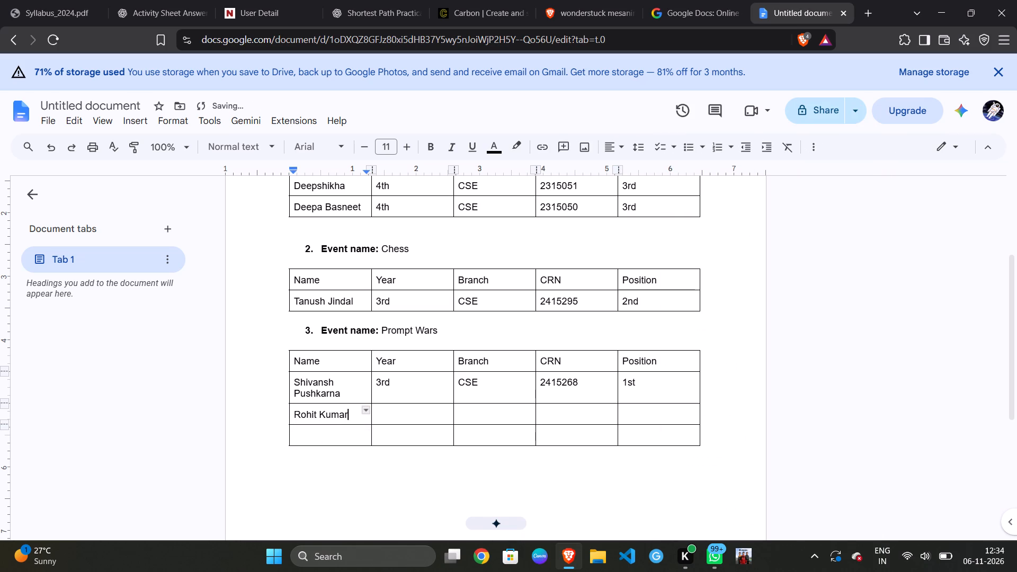
{"action": "left_click", "coordinate": [402, 416]}
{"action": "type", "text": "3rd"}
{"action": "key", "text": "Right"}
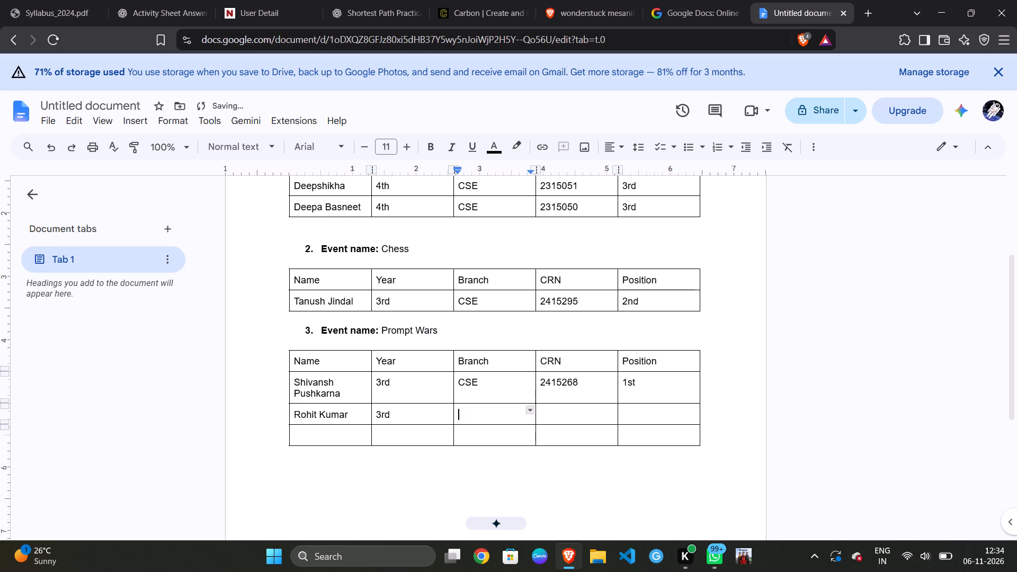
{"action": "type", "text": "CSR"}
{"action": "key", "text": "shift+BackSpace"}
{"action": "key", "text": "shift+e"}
Enter the second Prompt Wars winner's CRN and the position 2nd.
{"action": "left_click", "coordinate": [558, 420]}
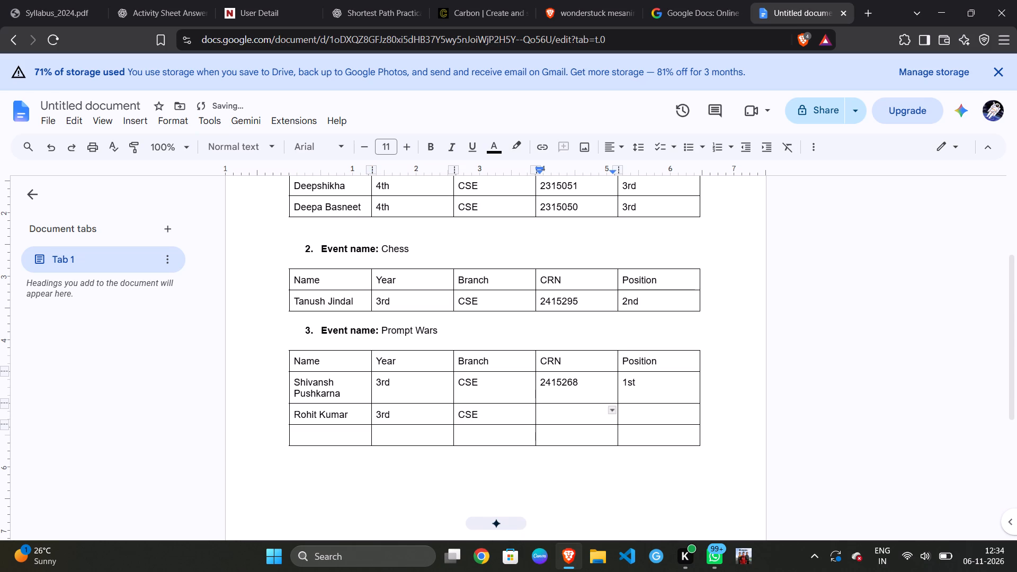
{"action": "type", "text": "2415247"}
{"action": "left_click", "coordinate": [641, 412]}
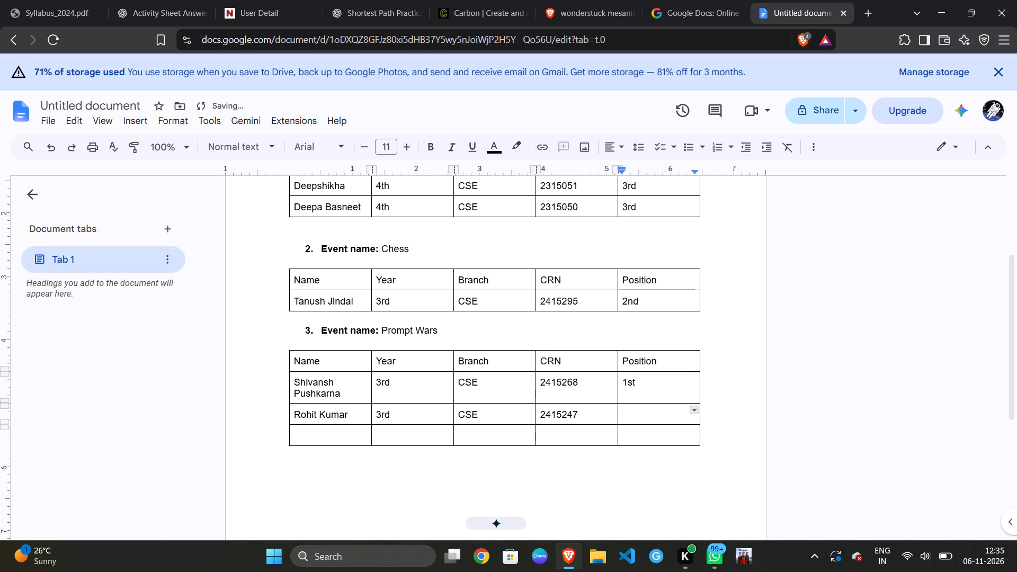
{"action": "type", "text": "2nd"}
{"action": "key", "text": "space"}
Enter the third winner's full name in the last row of the Prompt Wars table.
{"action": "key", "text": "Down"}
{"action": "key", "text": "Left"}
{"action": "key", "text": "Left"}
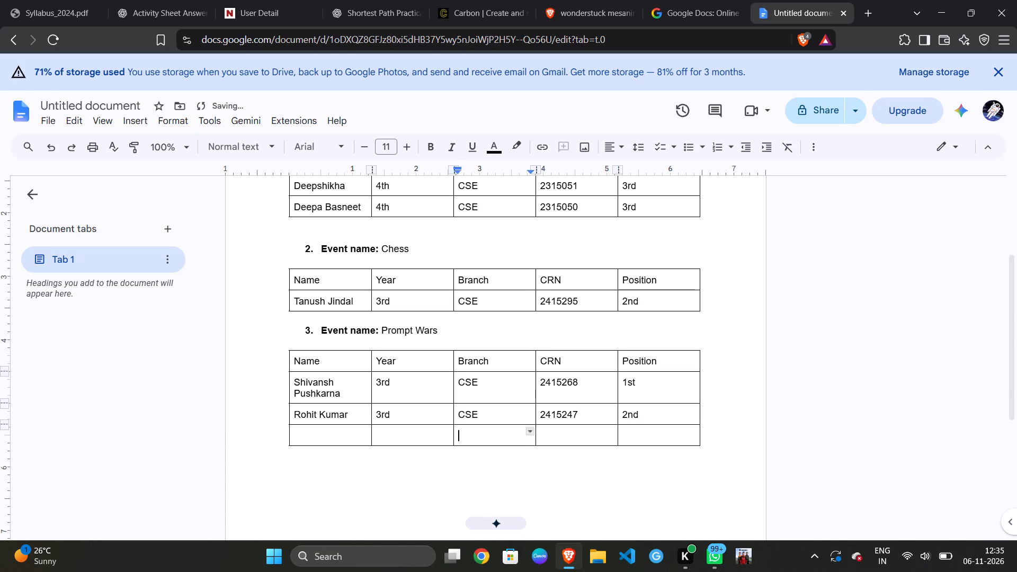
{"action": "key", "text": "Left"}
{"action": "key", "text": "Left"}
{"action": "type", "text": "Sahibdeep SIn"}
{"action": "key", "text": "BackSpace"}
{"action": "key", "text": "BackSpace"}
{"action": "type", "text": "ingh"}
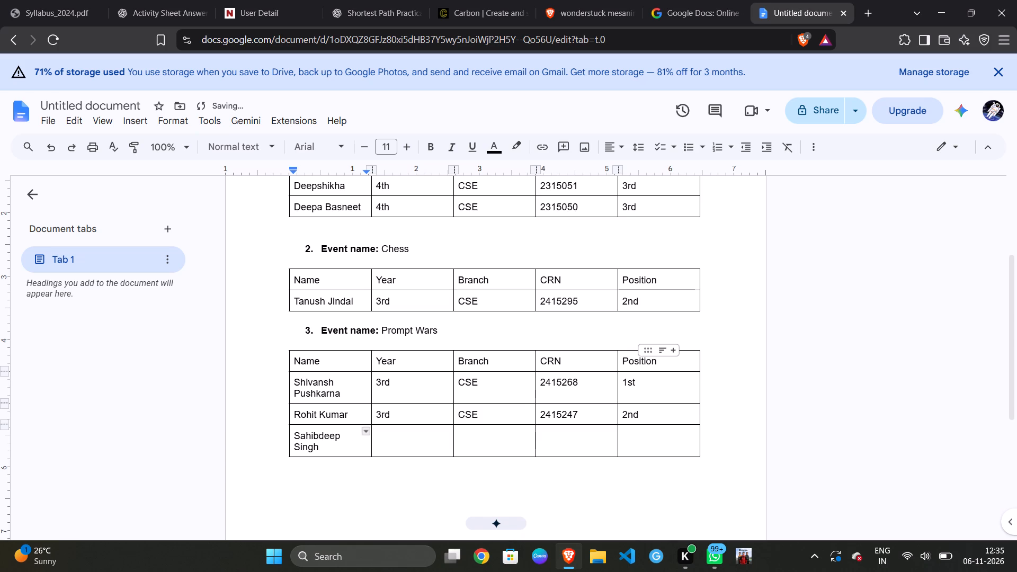
Widen the Name column of the Prompt Wars table slightly so the third winner's name fits on one line.
{"action": "left_click_drag", "start_coordinate": [372, 364], "coordinate": [381, 365]}
Enter year 3rd, branch CSE and the CRN in the third Prompt Wars winner's row.
{"action": "left_click", "coordinate": [402, 432]}
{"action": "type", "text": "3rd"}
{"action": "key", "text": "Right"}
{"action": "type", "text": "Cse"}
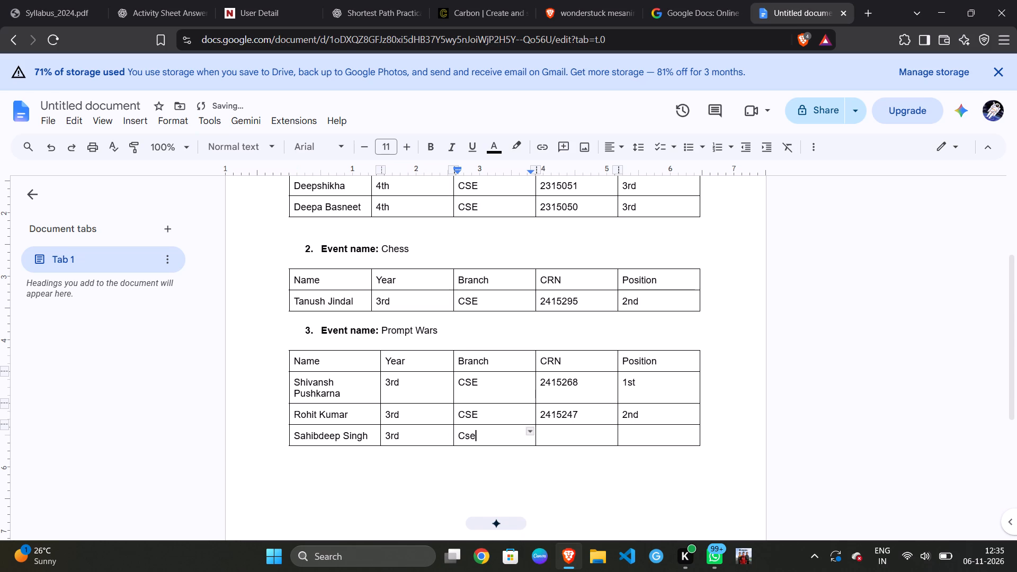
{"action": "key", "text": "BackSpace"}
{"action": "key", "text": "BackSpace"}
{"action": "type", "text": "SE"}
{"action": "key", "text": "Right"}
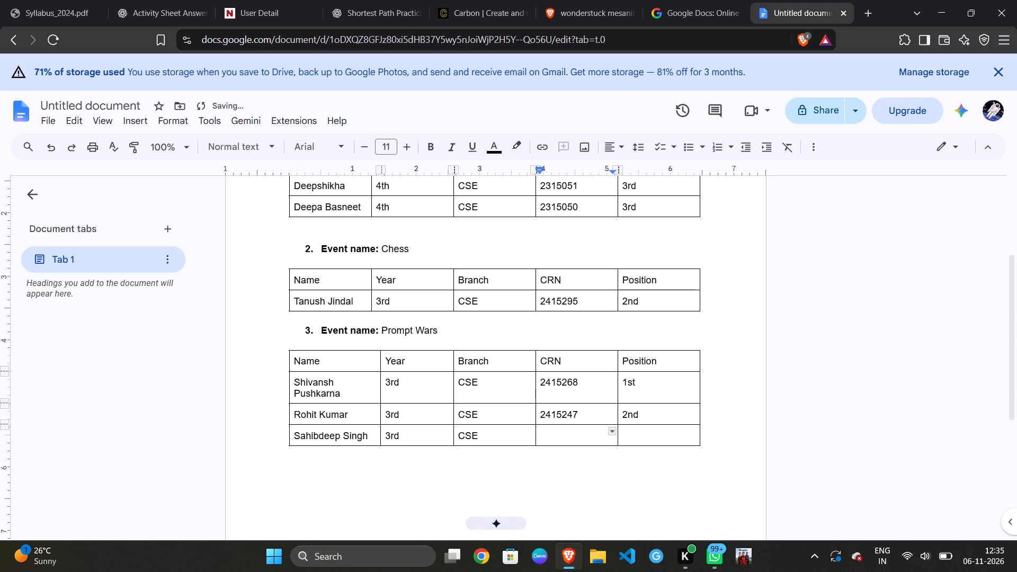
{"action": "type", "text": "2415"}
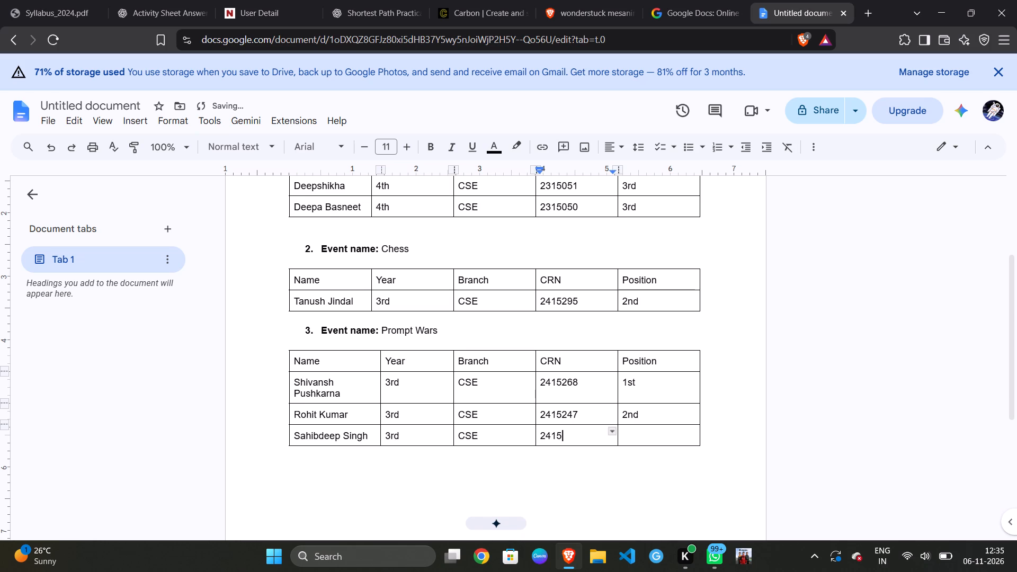
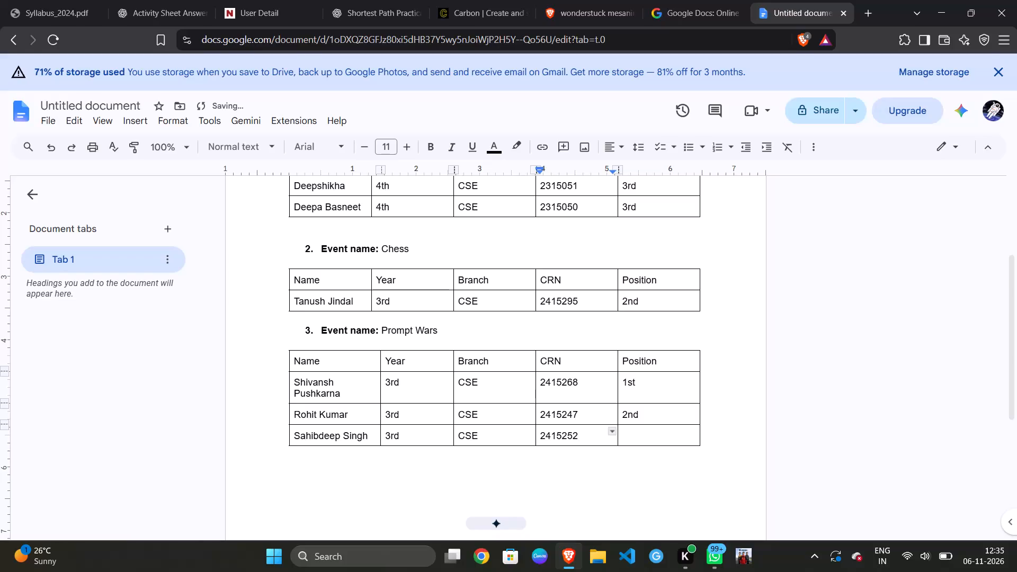
Enter the position 2nd in the third Prompt Wars winner's row.
{"action": "left_click", "coordinate": [644, 436]}
{"action": "type", "text": "2nd"}
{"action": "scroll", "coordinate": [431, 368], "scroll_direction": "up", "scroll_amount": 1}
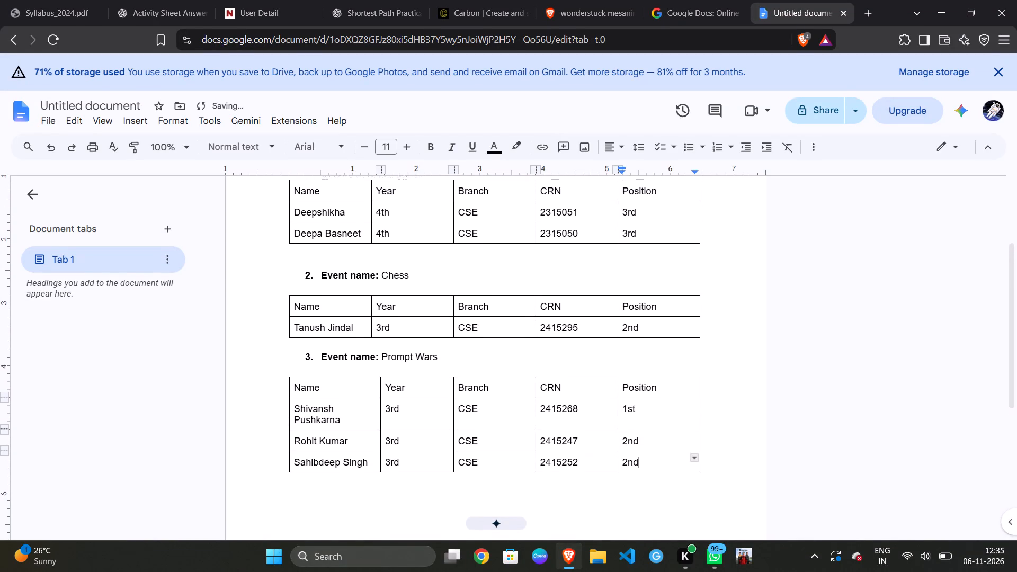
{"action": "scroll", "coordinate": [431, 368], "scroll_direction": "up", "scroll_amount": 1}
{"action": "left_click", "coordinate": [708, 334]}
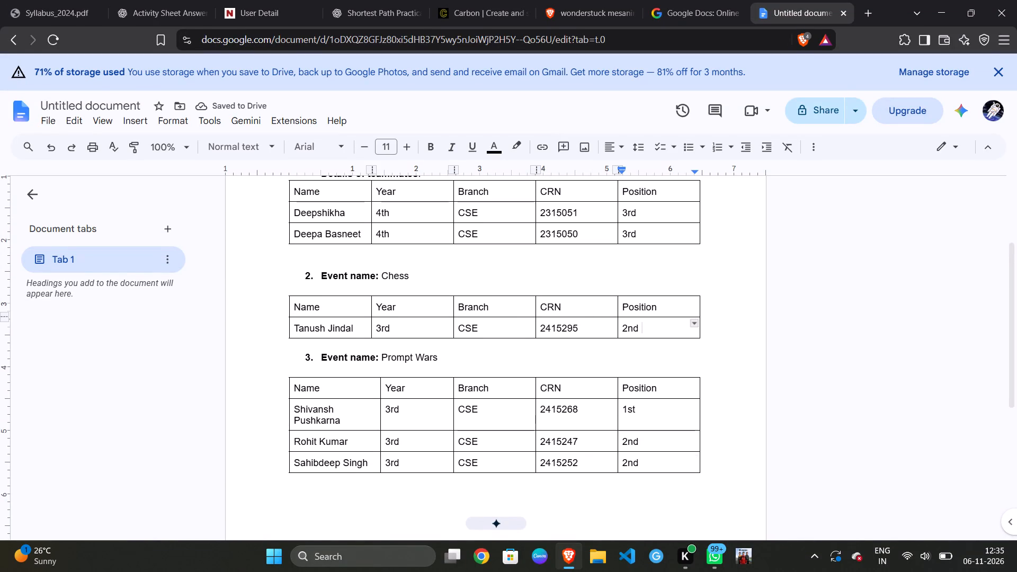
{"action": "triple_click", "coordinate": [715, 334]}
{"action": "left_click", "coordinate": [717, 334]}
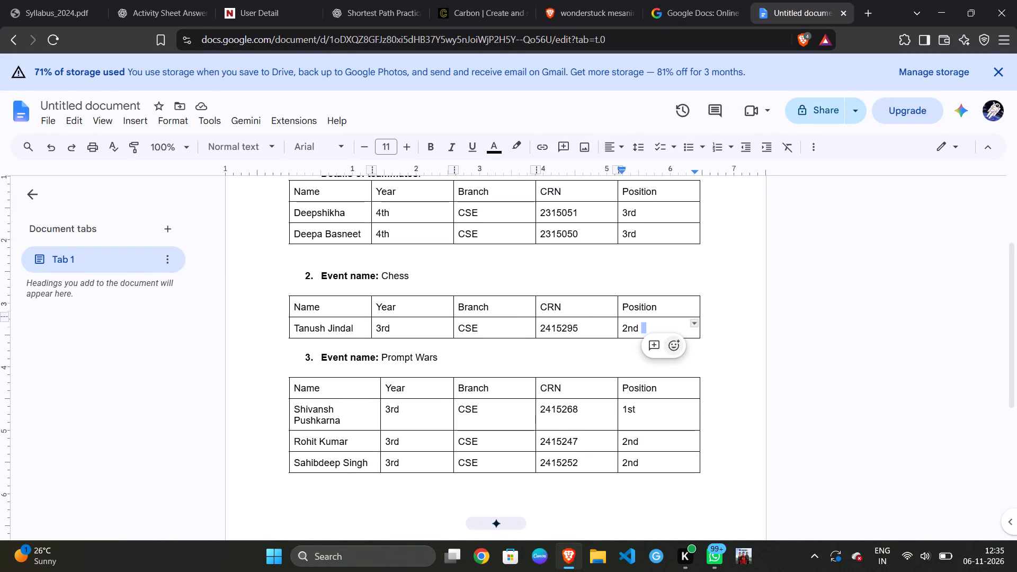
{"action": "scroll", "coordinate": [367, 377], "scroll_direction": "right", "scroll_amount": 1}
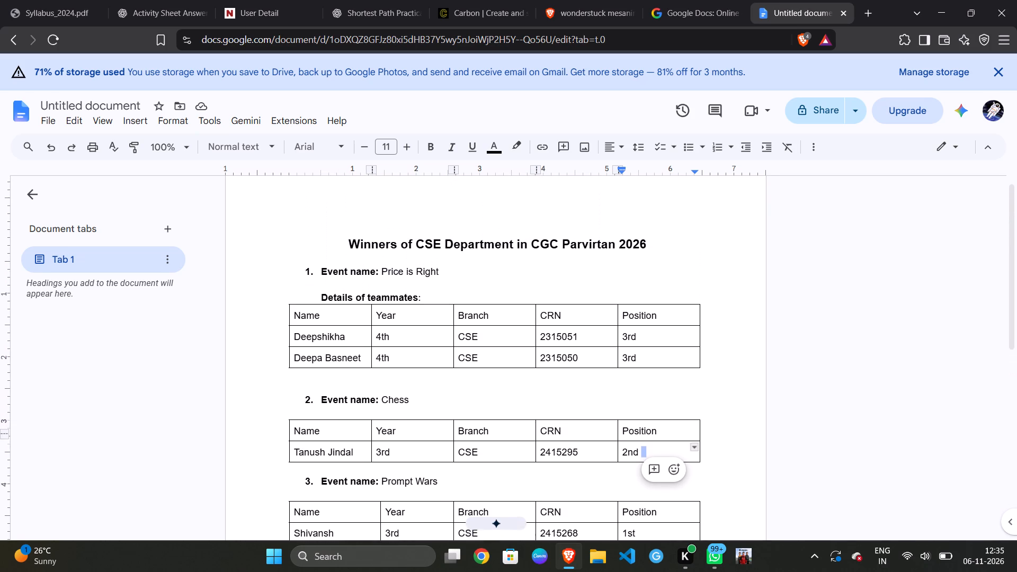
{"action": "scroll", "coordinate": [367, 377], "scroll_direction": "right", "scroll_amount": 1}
Duplicate the Prompt Wars event heading and its winners table below the original as the fourth numbered event.
{"action": "scroll", "coordinate": [333, 484], "scroll_direction": "down", "scroll_amount": 1}
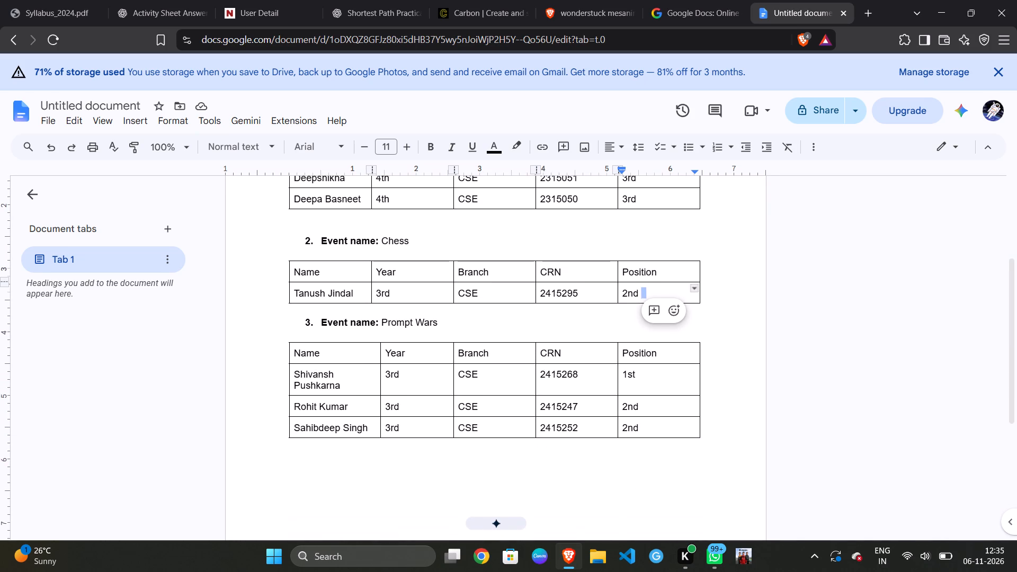
{"action": "left_click", "coordinate": [306, 469]}
{"action": "key", "text": "Return"}
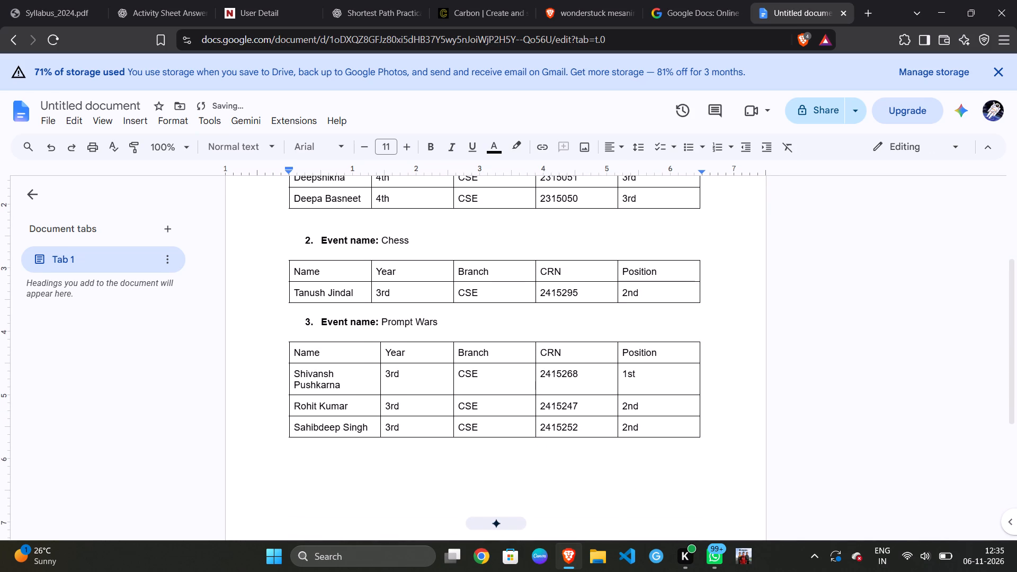
{"action": "left_click_drag", "start_coordinate": [301, 319], "coordinate": [642, 397]}
{"action": "key", "text": "ctrl+c"}
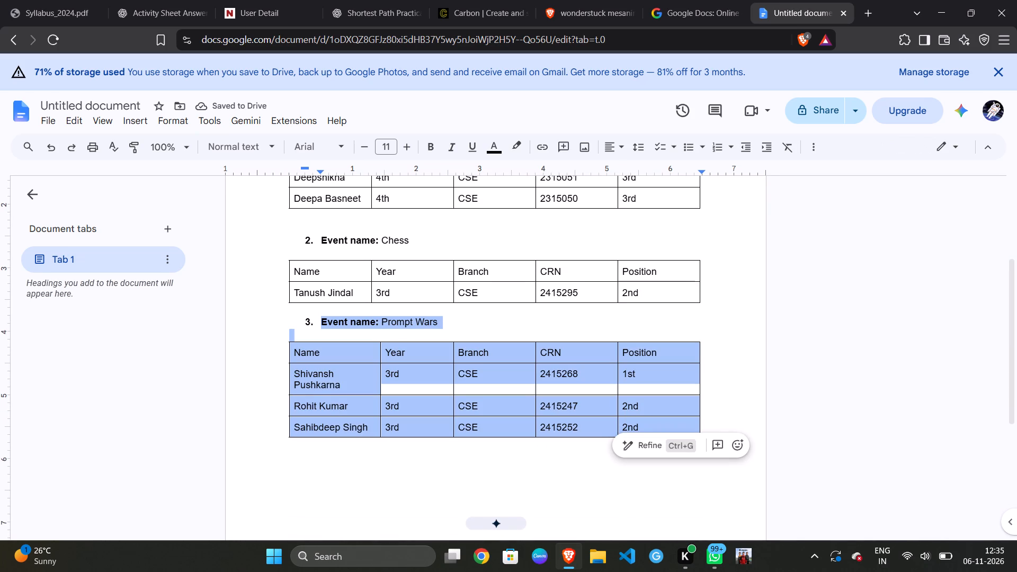
{"action": "left_click", "coordinate": [323, 473]}
{"action": "key", "text": "ctrl+v"}
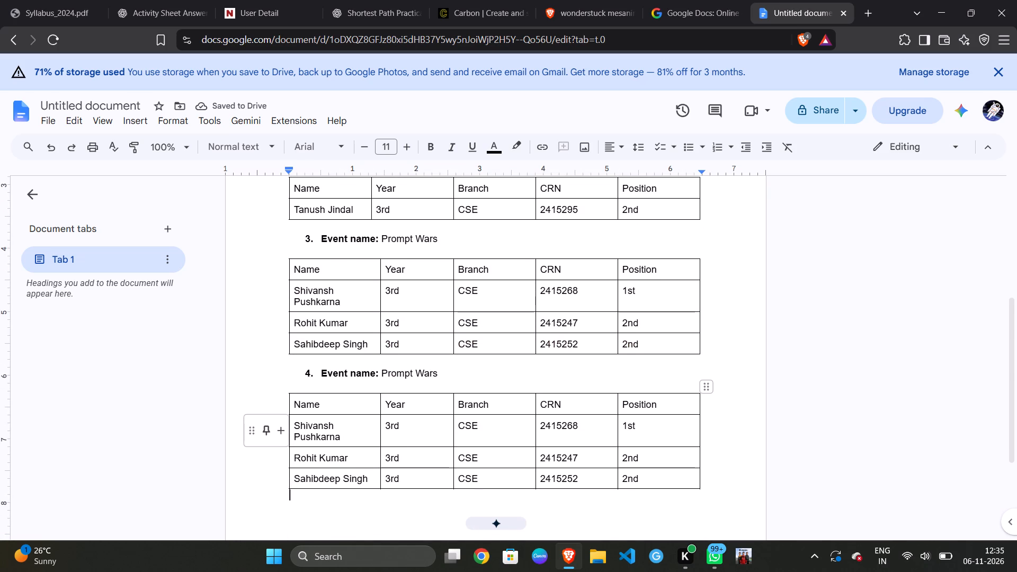
Start editing the event name in the fourth event's heading.
{"action": "left_click", "coordinate": [438, 374]}
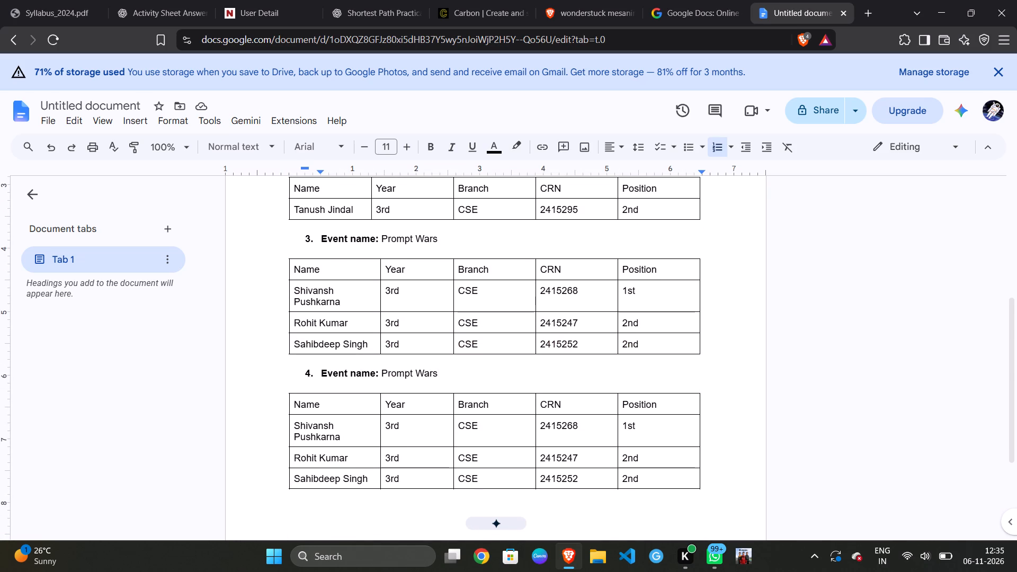
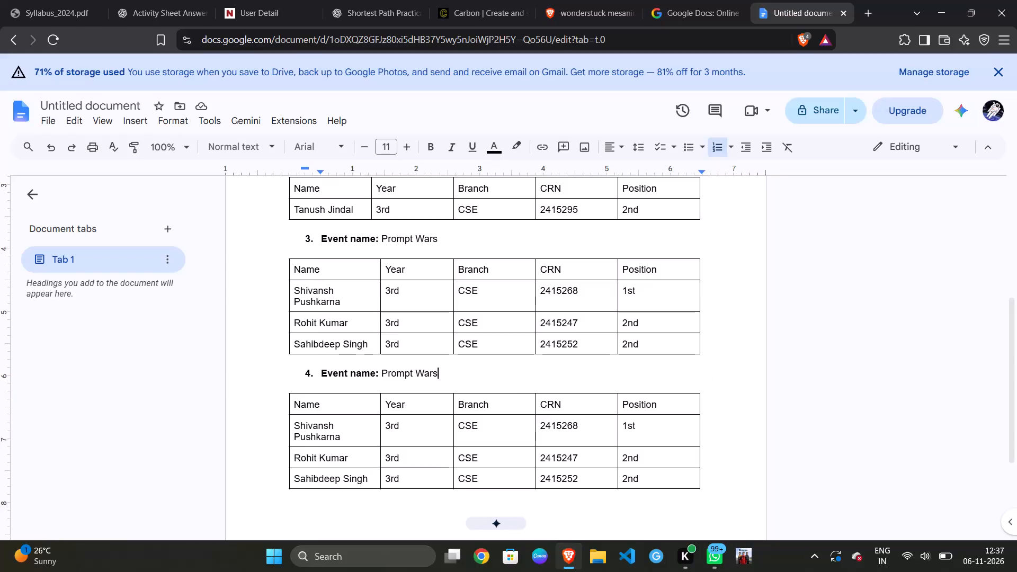
Replace the event name in the fourth event's heading with Collage Craft.
{"action": "key", "text": "BackSpace"}
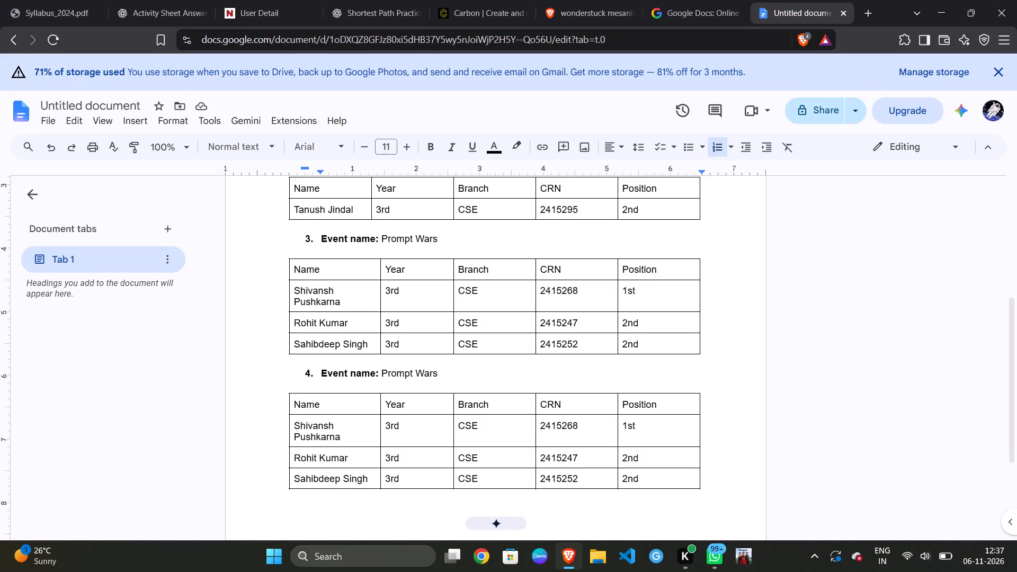
{"action": "key", "text": "BackSpace"}
{"action": "key", "text": "BackSpace"}
{"action": "key", "text": "BackSpace"}
{"action": "key", "text": "BackSpace"}
{"action": "key", "text": "BackSpace"}
{"action": "key", "text": "BackSpace"}
{"action": "key", "text": "BackSpace"}
{"action": "key", "text": "BackSpace"}
{"action": "key", "text": "BackSpace"}
{"action": "key", "text": "BackSpace"}
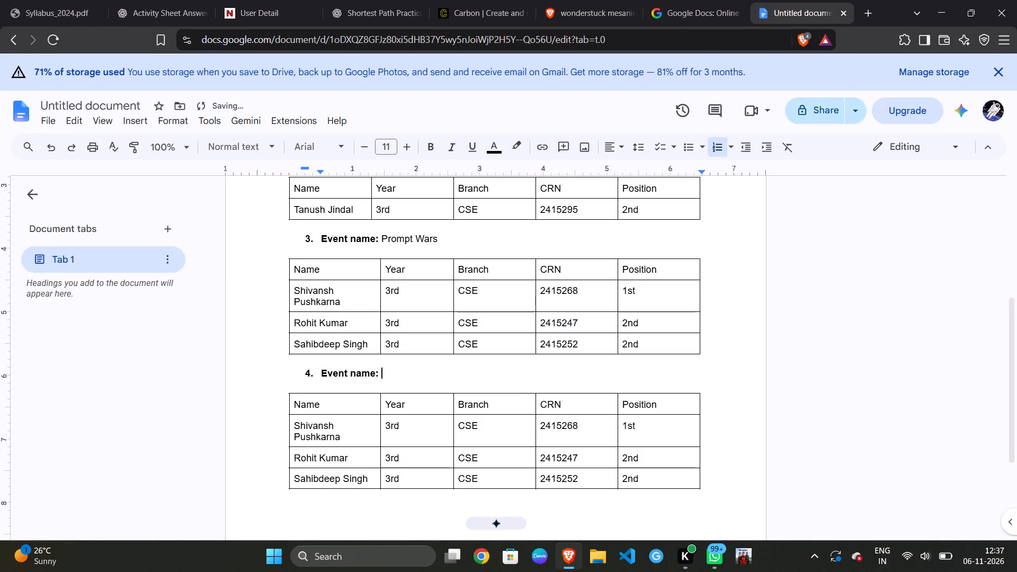
{"action": "key", "text": "shift+c"}
{"action": "type", "text": "ollage"}
{"action": "key", "text": "space"}
{"action": "type", "text": "Craft"}
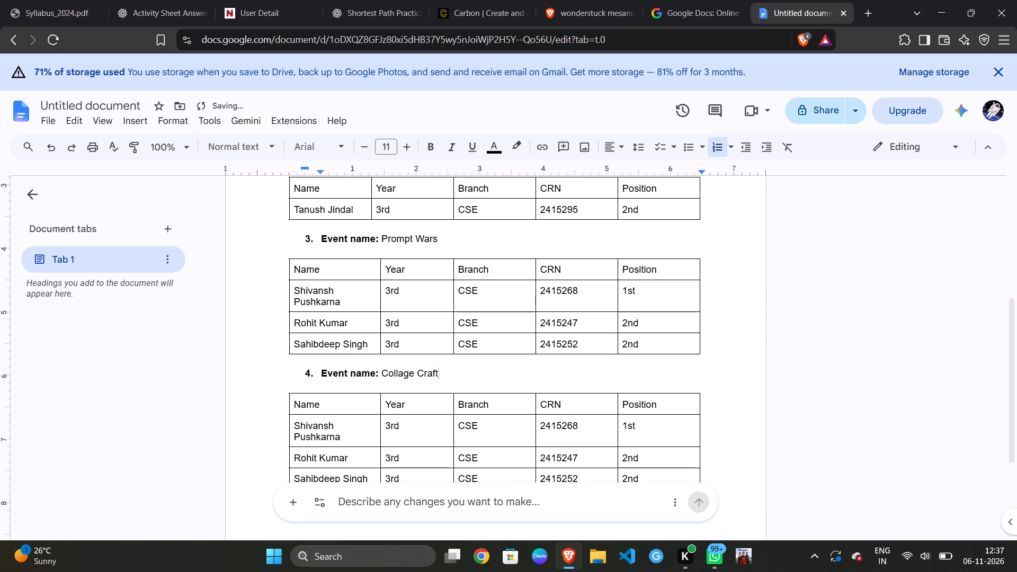
Clear and delete the last two winner rows from the Collage Craft table, keeping the header and first winner's row.
{"action": "scroll", "coordinate": [469, 385], "scroll_direction": "down", "scroll_amount": 1}
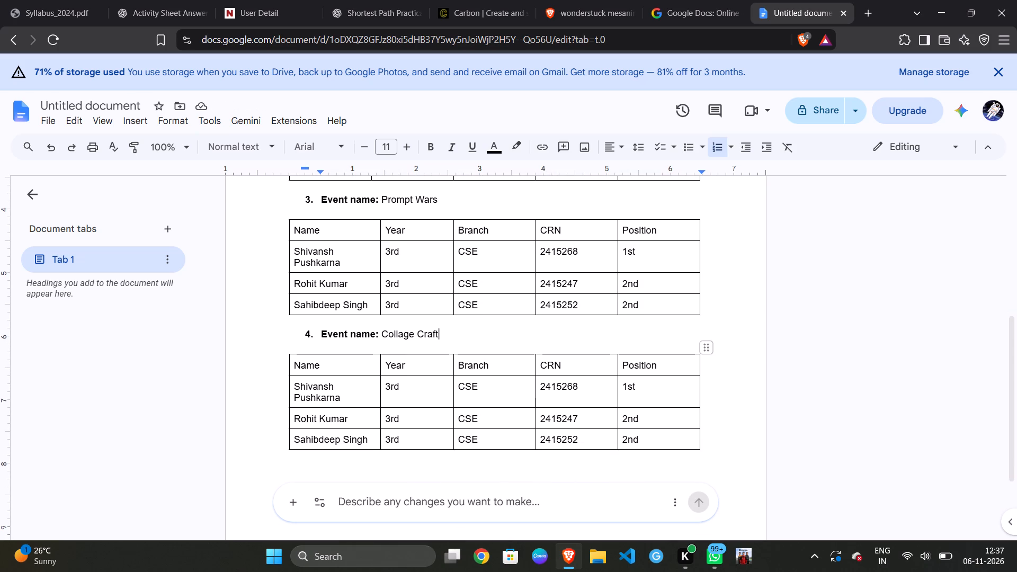
{"action": "left_click_drag", "start_coordinate": [641, 439], "coordinate": [336, 419]}
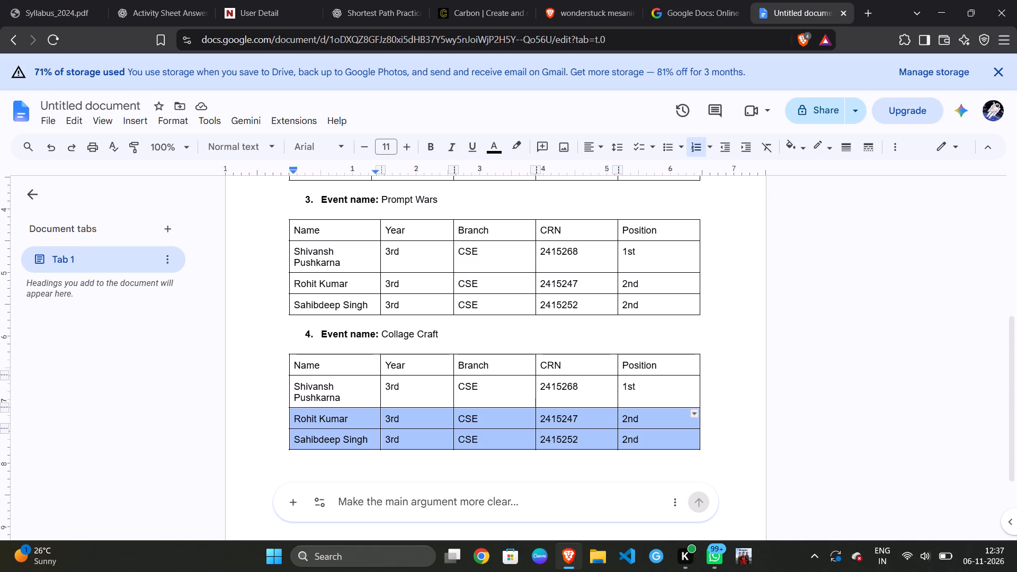
{"action": "left_click_drag", "start_coordinate": [336, 419], "coordinate": [315, 420]}
{"action": "key", "text": "BackSpace"}
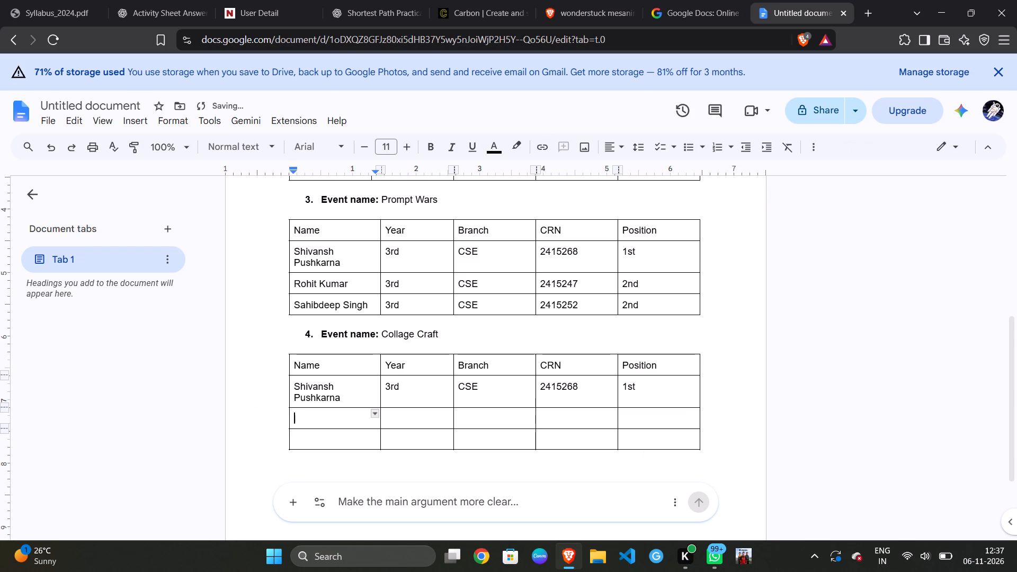
{"action": "left_click_drag", "start_coordinate": [301, 417], "coordinate": [566, 422]}
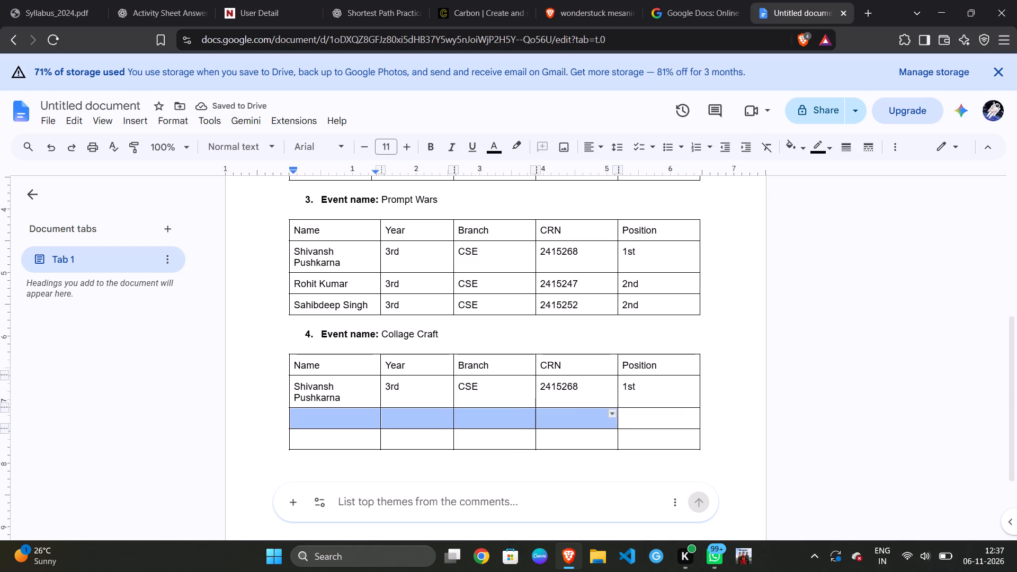
{"action": "left_click_drag", "start_coordinate": [566, 422], "coordinate": [664, 439]}
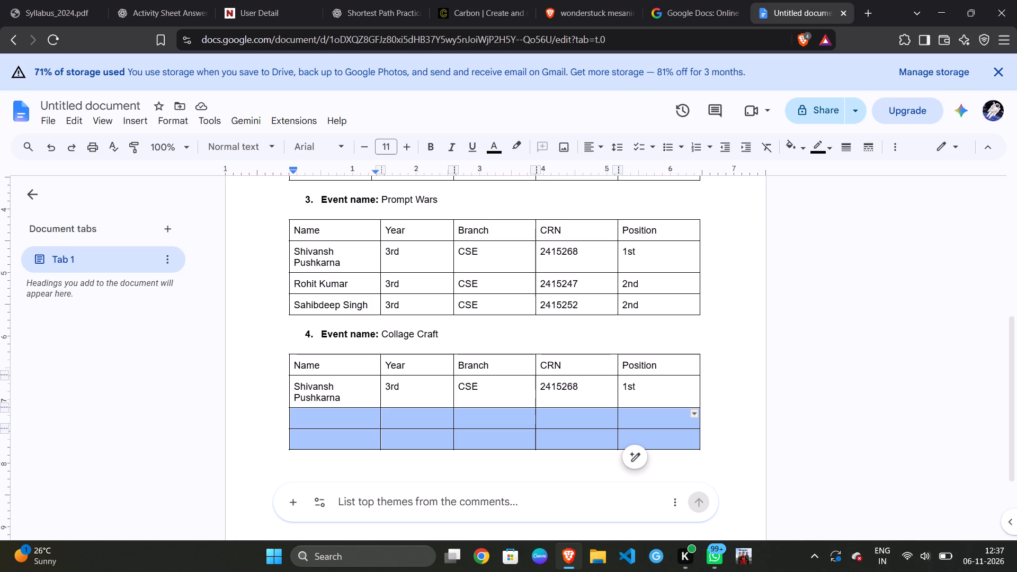
{"action": "right_click", "coordinate": [504, 428]}
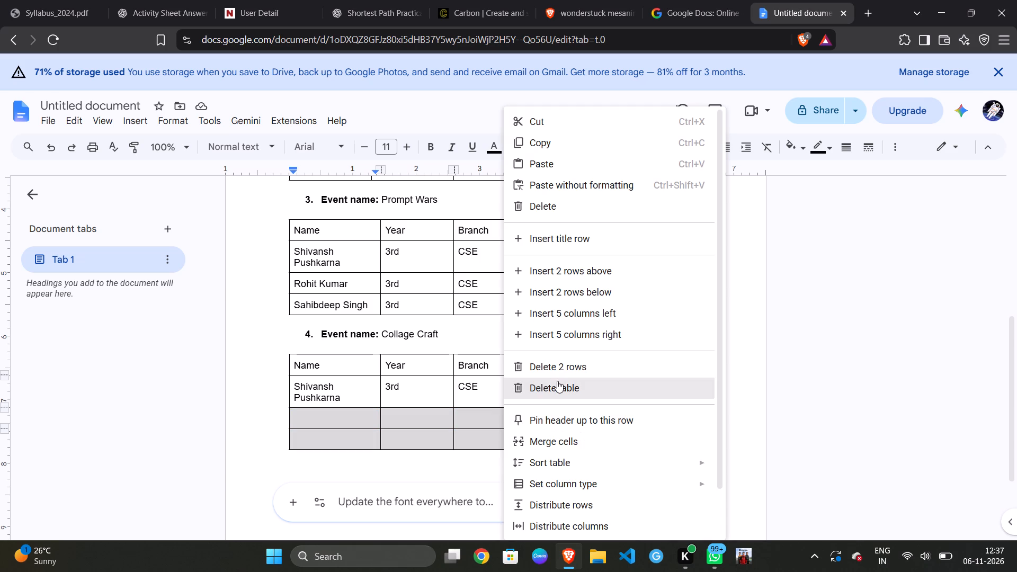
{"action": "left_click", "coordinate": [563, 371]}
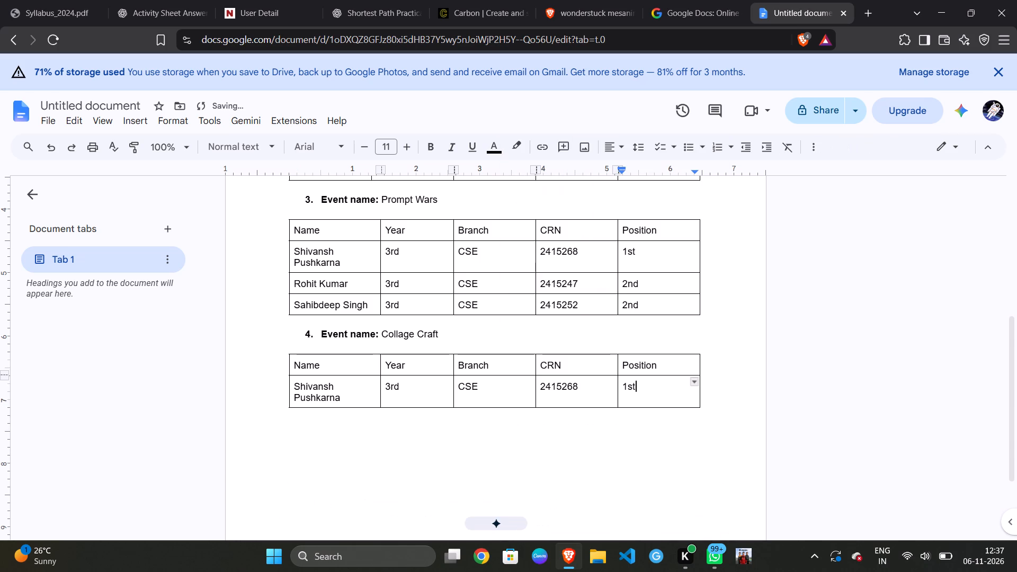
Start editing the winner's name in the Collage Craft table.
{"action": "left_click", "coordinate": [349, 402]}
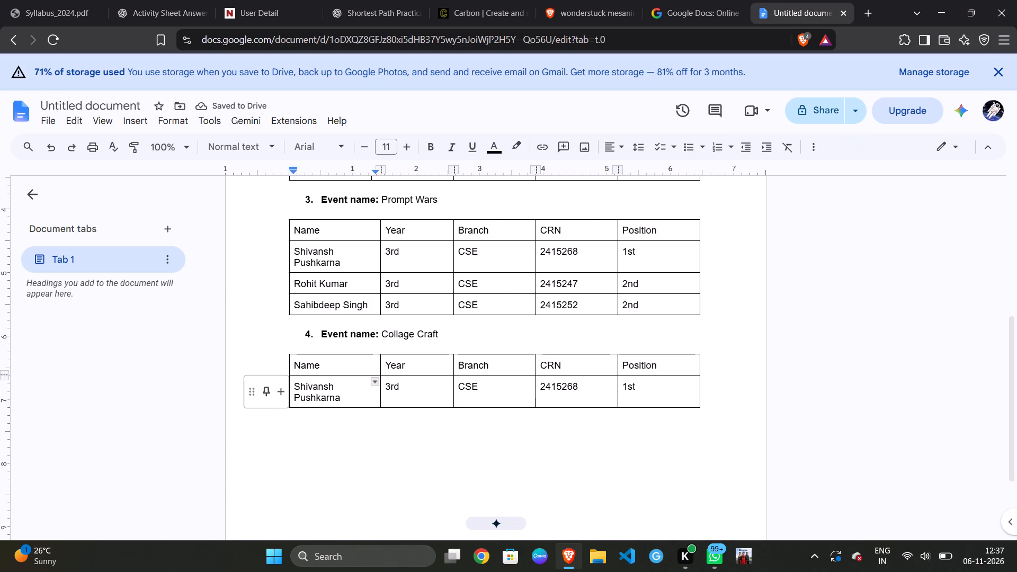
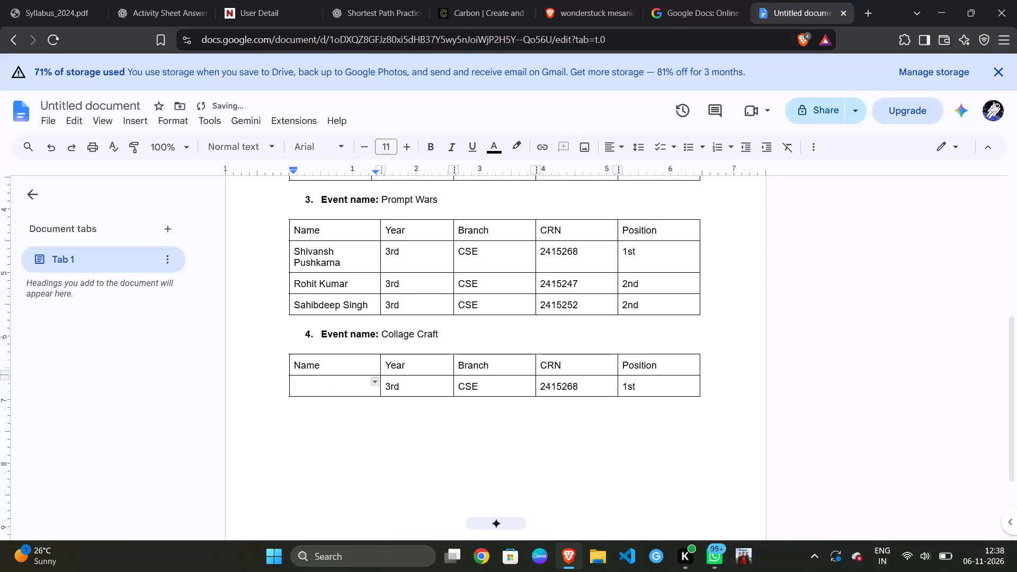
Enter the first-place winner's full name in the empty name cell of the Collage Craft table.
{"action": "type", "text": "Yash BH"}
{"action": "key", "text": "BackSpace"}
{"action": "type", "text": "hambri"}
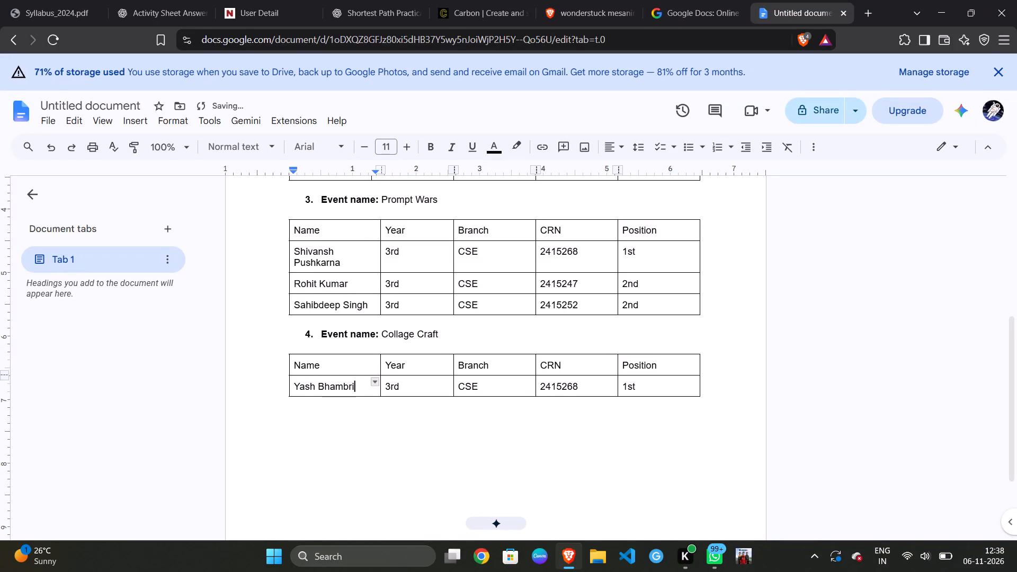
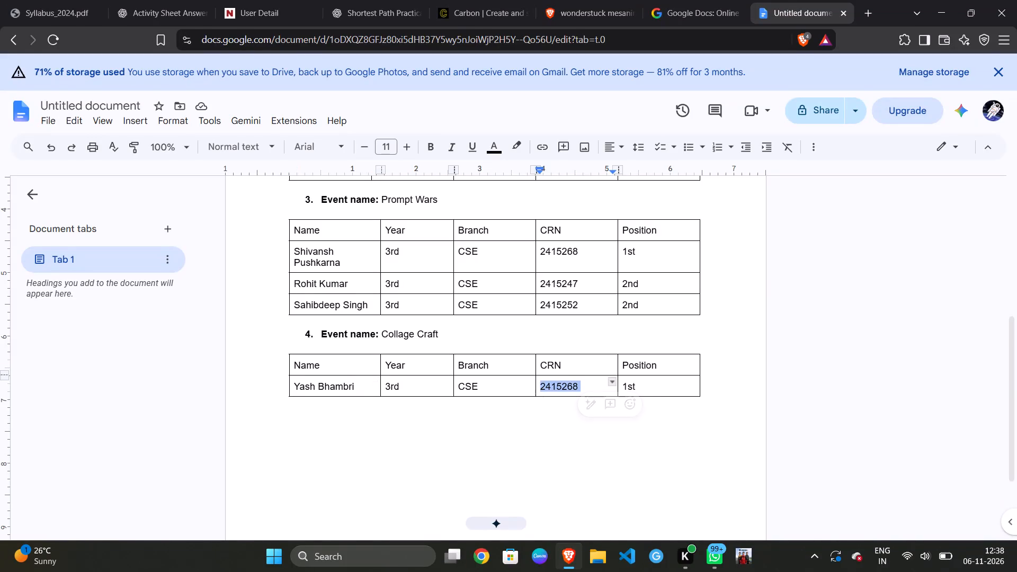
Replace the CRN in the first-place row of the Collage Craft table with the copied CRN of that winner.
{"action": "key", "text": "ctrl+v"}
{"action": "left_click", "coordinate": [525, 442]}
Review the whole winners document, checking the title, the event names and the entries in all four tables.
{"action": "scroll", "coordinate": [525, 442], "scroll_direction": "up", "scroll_amount": 3}
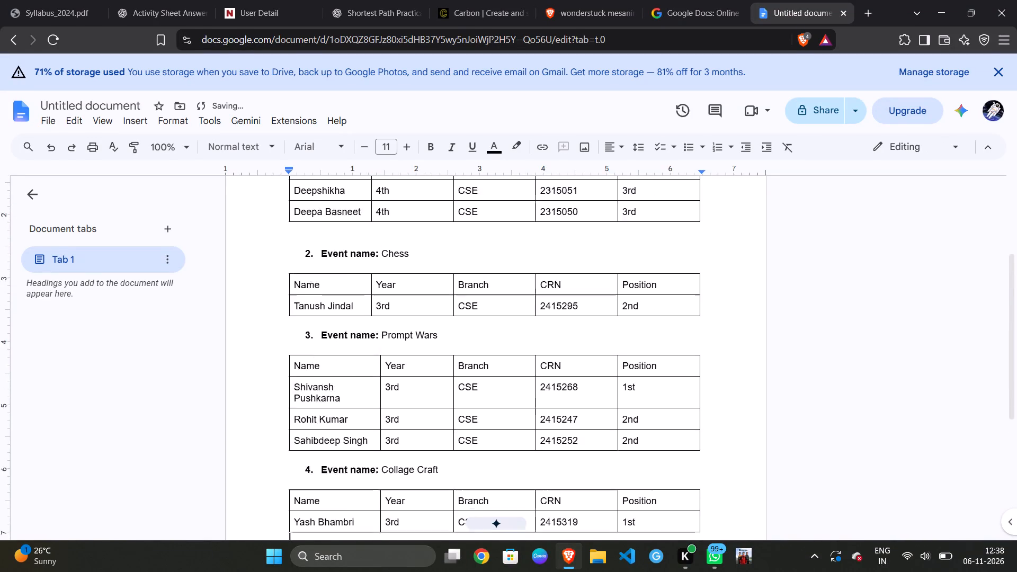
{"action": "scroll", "coordinate": [525, 442], "scroll_direction": "up", "scroll_amount": 2}
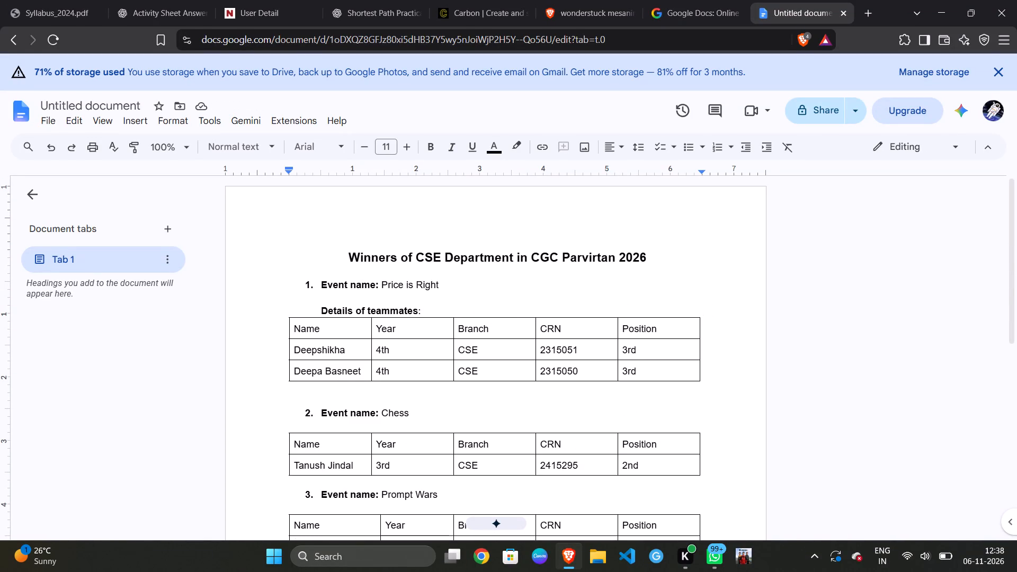
{"action": "scroll", "coordinate": [501, 275], "scroll_direction": "down", "scroll_amount": 2}
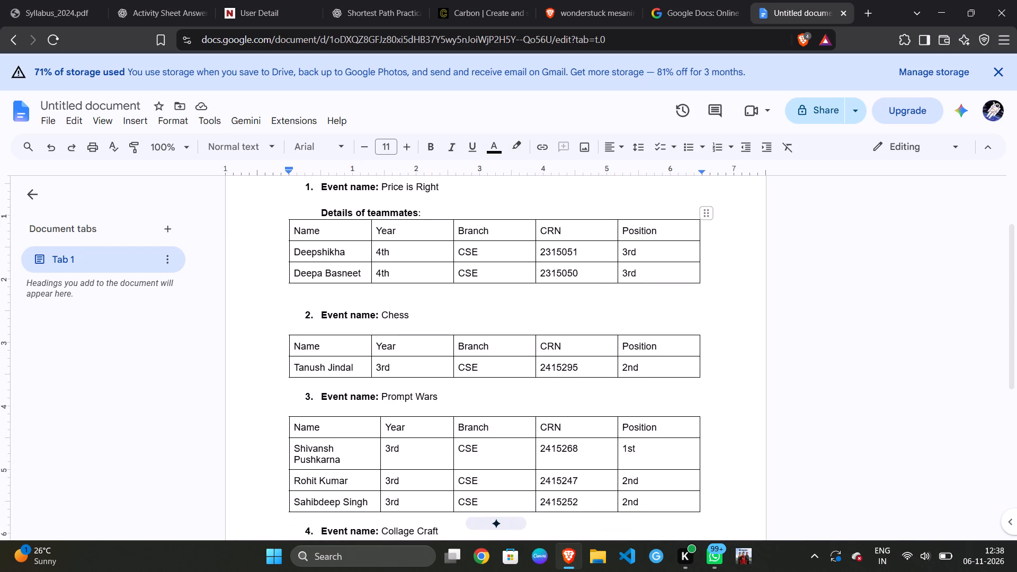
{"action": "scroll", "coordinate": [381, 335], "scroll_direction": "down", "scroll_amount": 1}
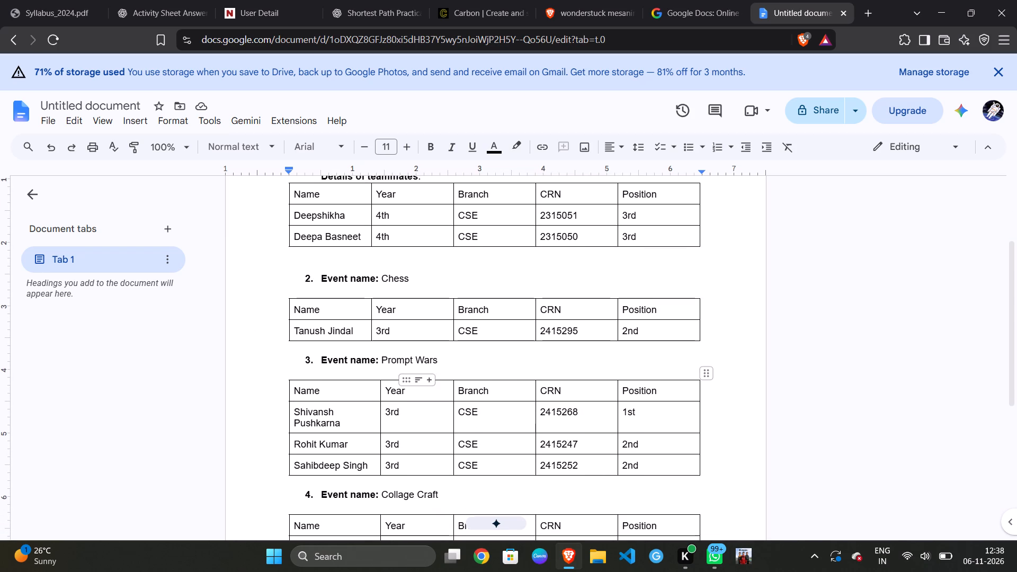
{"action": "scroll", "coordinate": [444, 383], "scroll_direction": "down", "scroll_amount": 1}
{"action": "scroll", "coordinate": [377, 386], "scroll_direction": "up", "scroll_amount": 1}
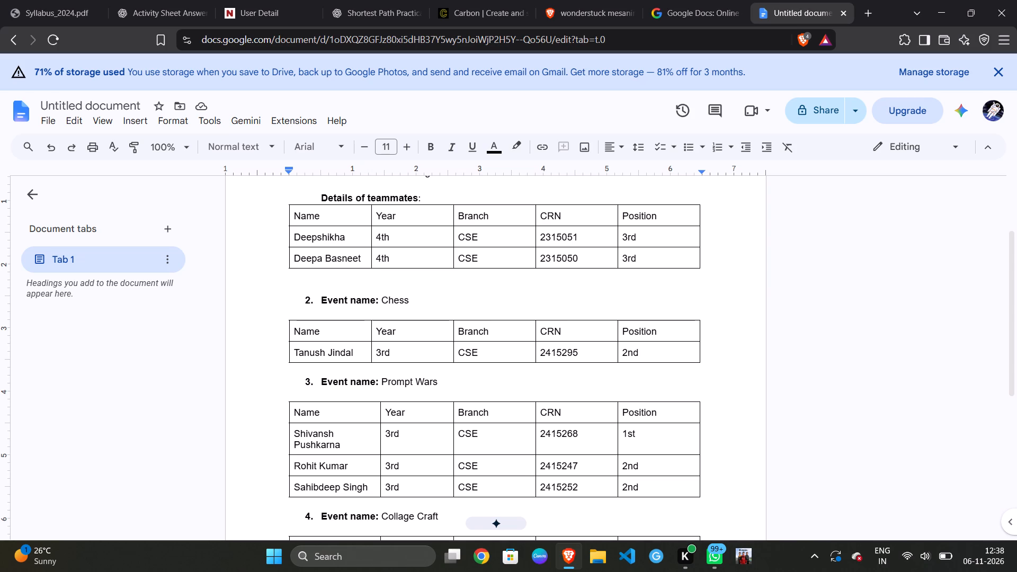
{"action": "scroll", "coordinate": [329, 355], "scroll_direction": "down", "scroll_amount": 1}
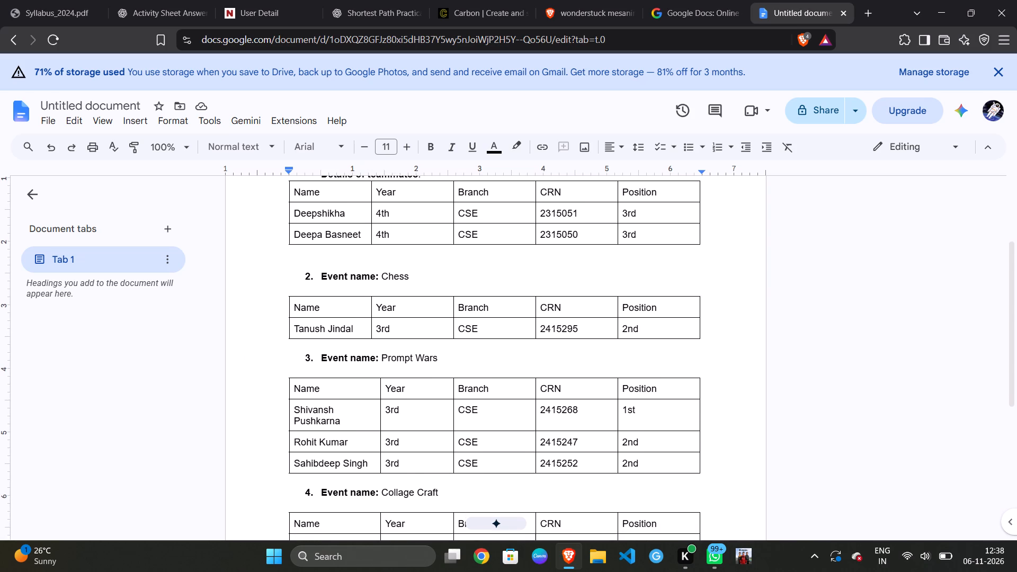
{"action": "scroll", "coordinate": [329, 355], "scroll_direction": "down", "scroll_amount": 1}
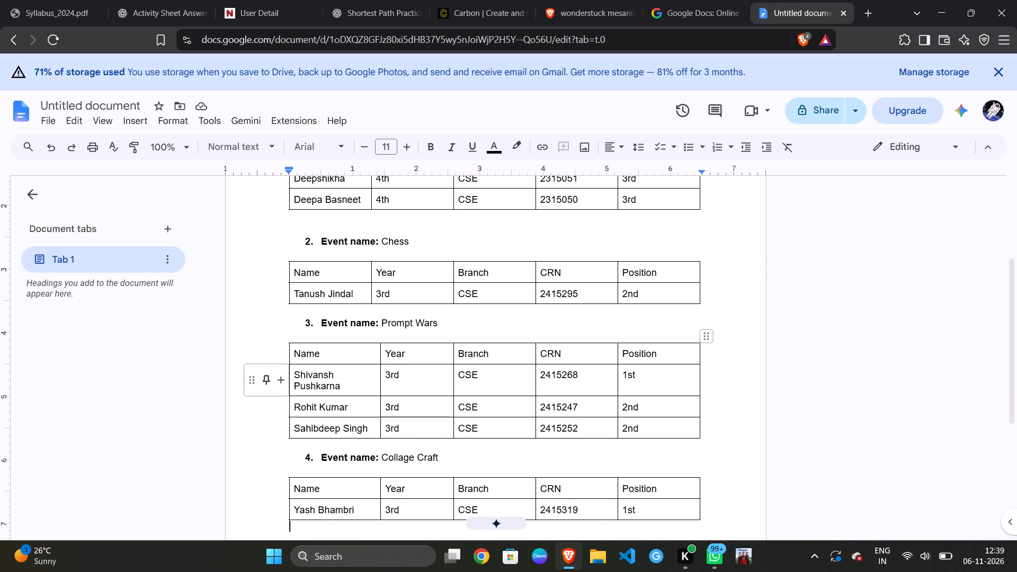
{"action": "scroll", "coordinate": [335, 403], "scroll_direction": "down", "scroll_amount": 1}
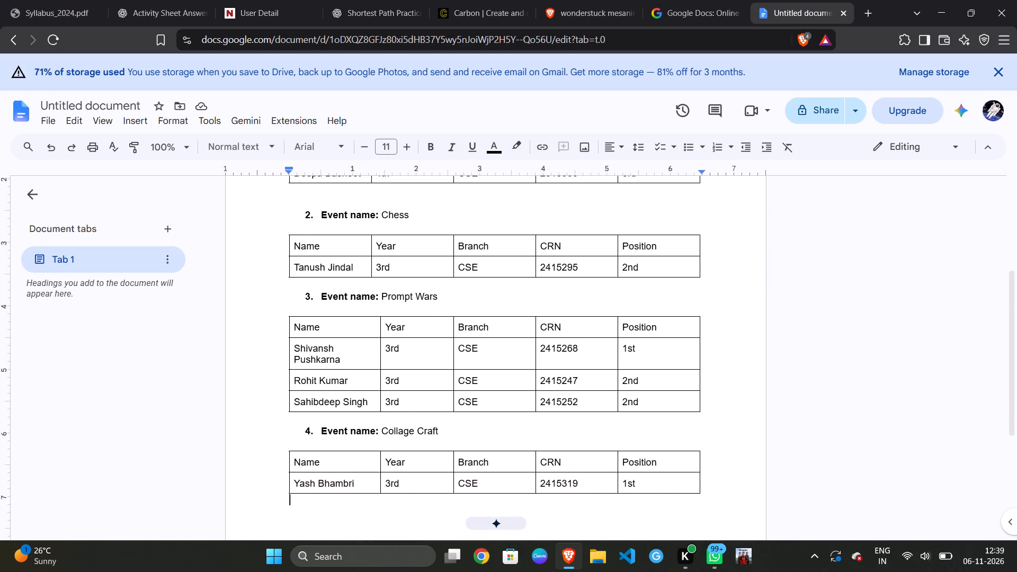
{"action": "scroll", "coordinate": [335, 403], "scroll_direction": "down", "scroll_amount": 1}
{"action": "scroll", "coordinate": [355, 498], "scroll_direction": "down", "scroll_amount": 2}
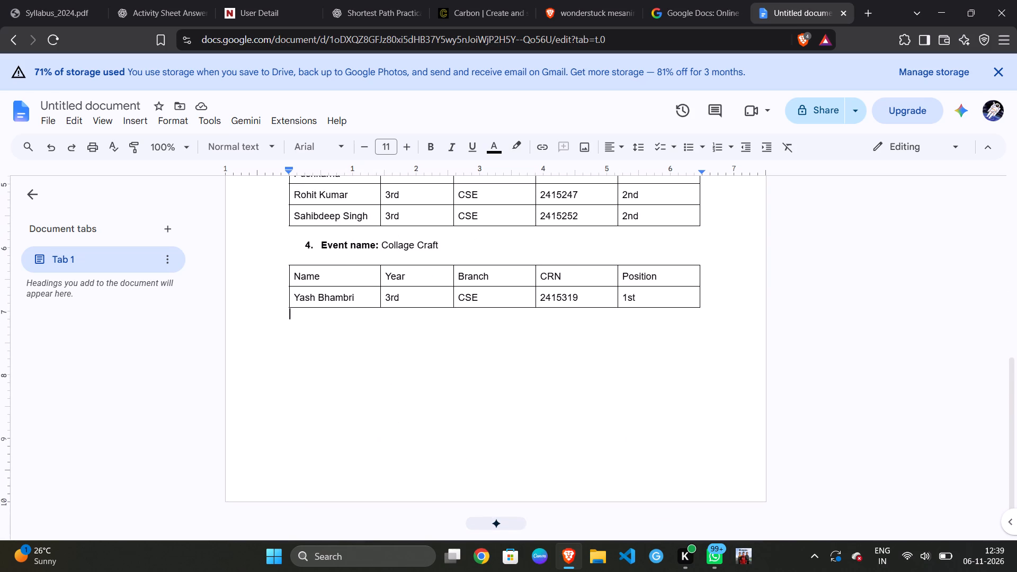
{"action": "scroll", "coordinate": [355, 498], "scroll_direction": "down", "scroll_amount": 1}
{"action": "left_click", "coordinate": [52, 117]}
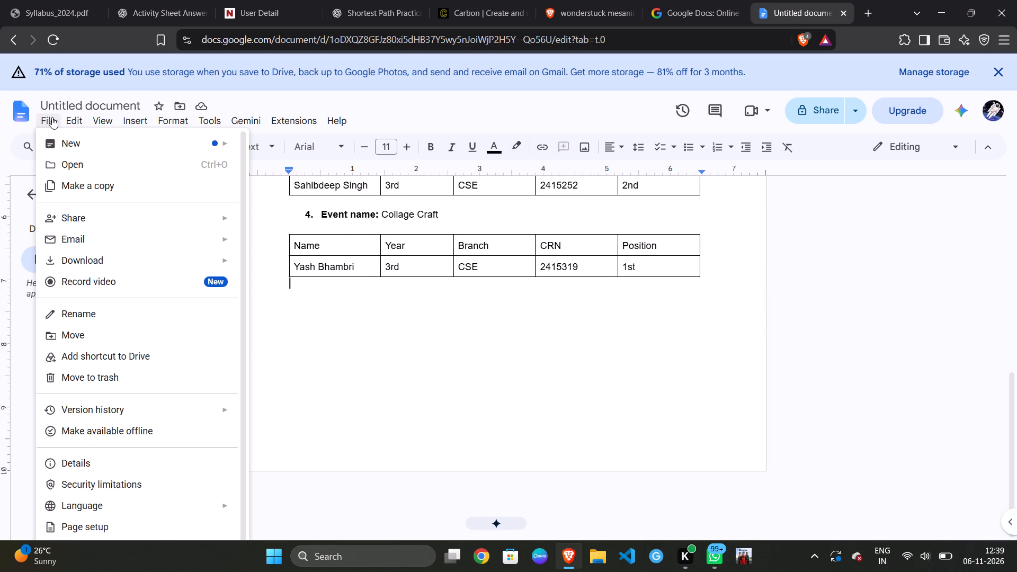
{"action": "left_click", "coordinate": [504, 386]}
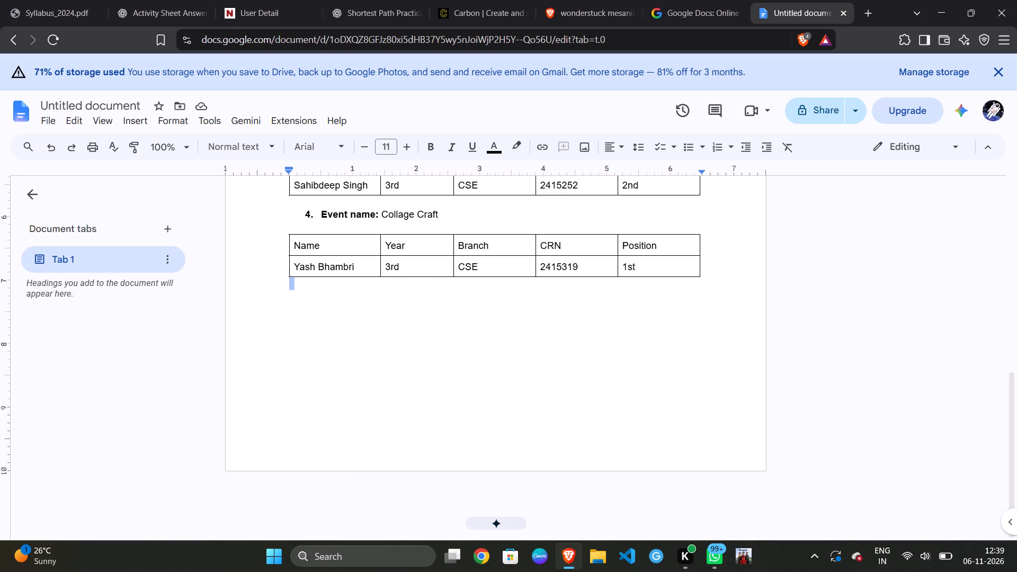
Add the line "PHOTOS:" below the Collage Craft table, leaving a blank line between them.
{"action": "left_click", "coordinate": [324, 316]}
{"action": "key", "text": "Return"}
{"action": "key", "text": "Return"}
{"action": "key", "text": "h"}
{"action": "key", "text": "BackSpace"}
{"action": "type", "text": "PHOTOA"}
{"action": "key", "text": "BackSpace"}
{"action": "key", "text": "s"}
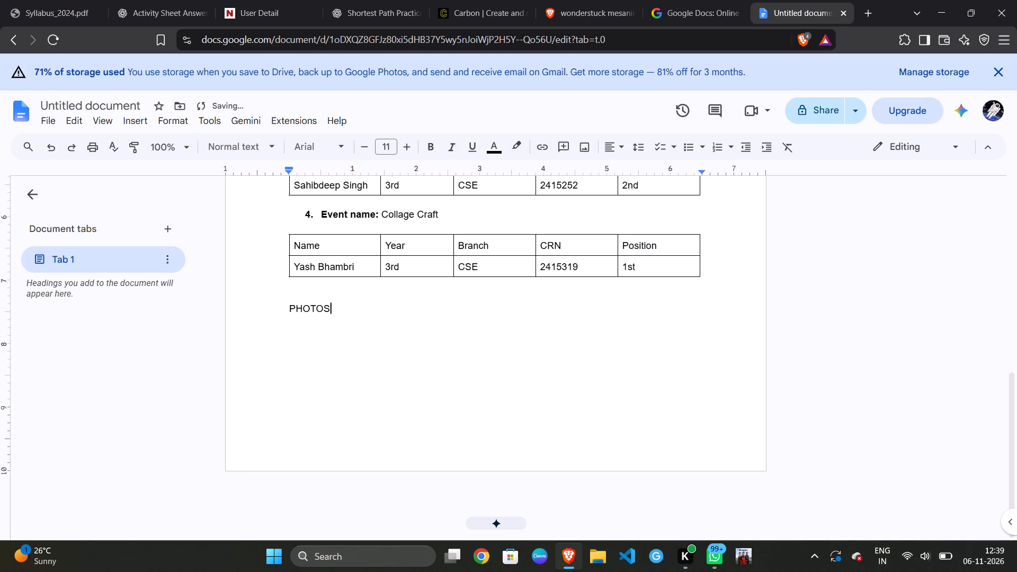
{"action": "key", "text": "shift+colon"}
Make the whole "PHOTOS:" label bold and start a new line beneath it.
{"action": "left_click", "coordinate": [329, 308]}
{"action": "left_click_drag", "start_coordinate": [339, 308], "coordinate": [280, 312]}
{"action": "key", "text": "ctrl+b"}
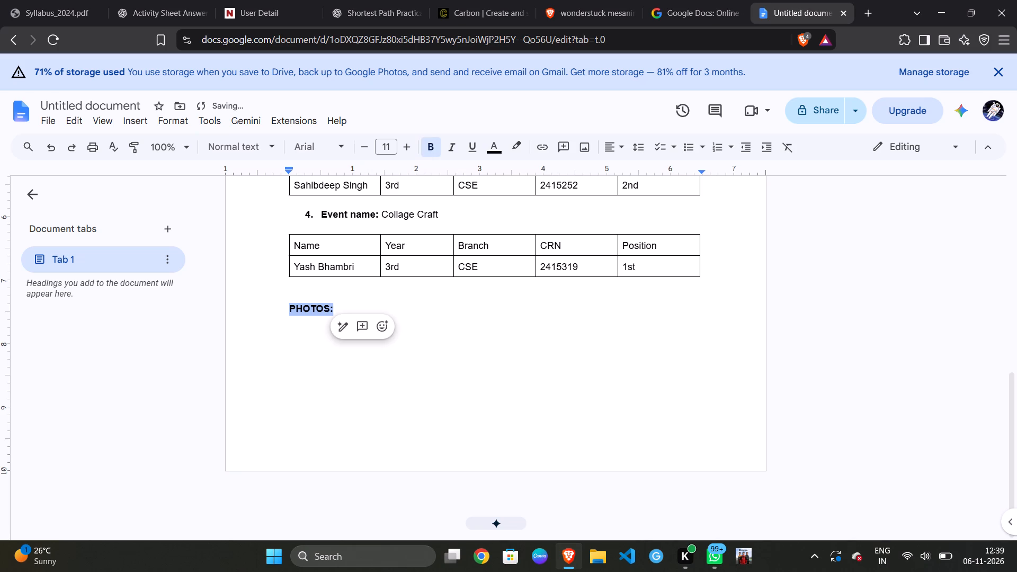
{"action": "left_click_drag", "start_coordinate": [304, 382], "coordinate": [304, 376]}
{"action": "left_click", "coordinate": [372, 308]}
{"action": "key", "text": "Return"}
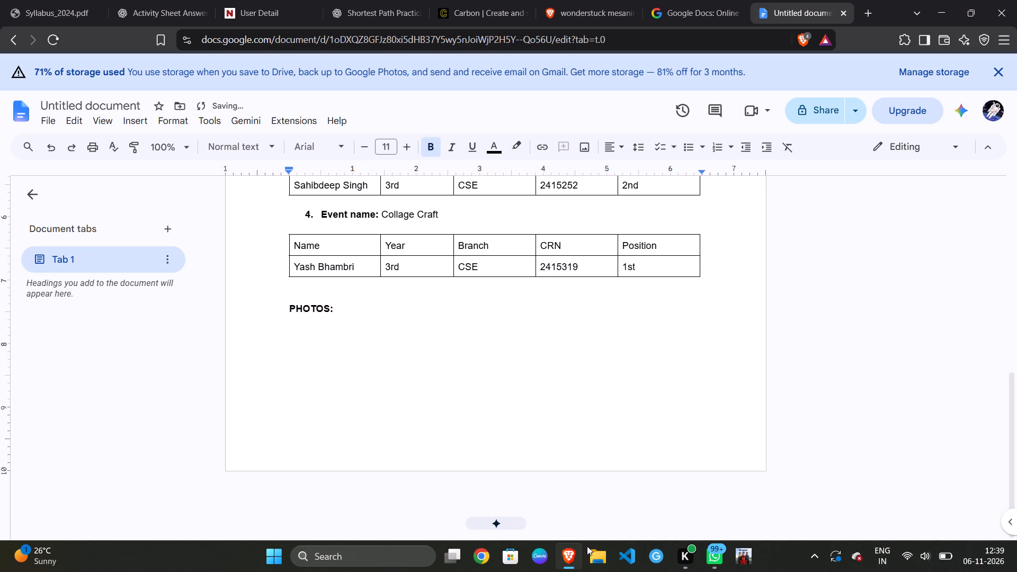
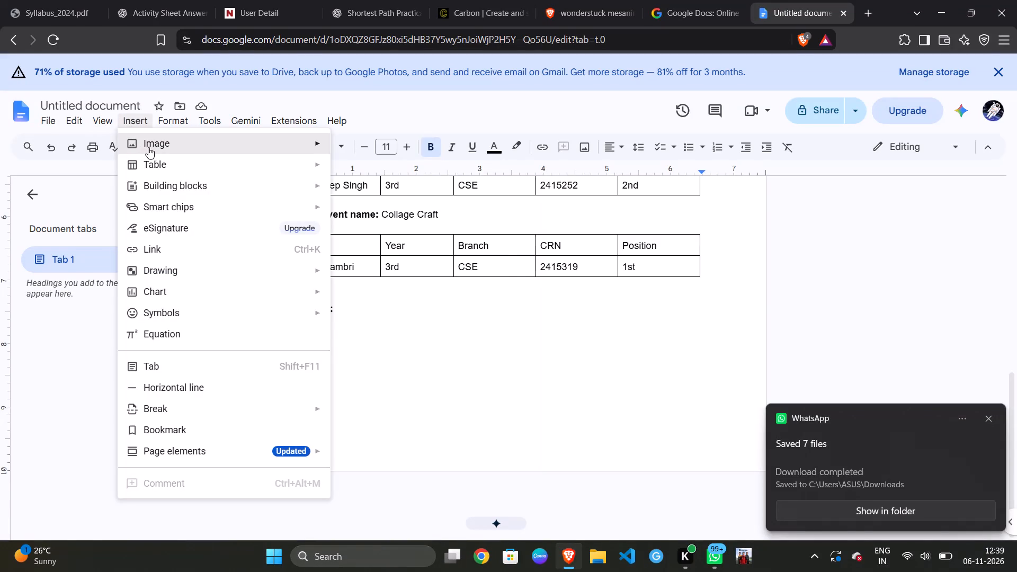
Insert all of today's downloaded WhatsApp images, dated 2026-11-04 and 2026-11-05, from the Downloads folder below the PHOTOS heading.
{"action": "left_click", "coordinate": [390, 179]}
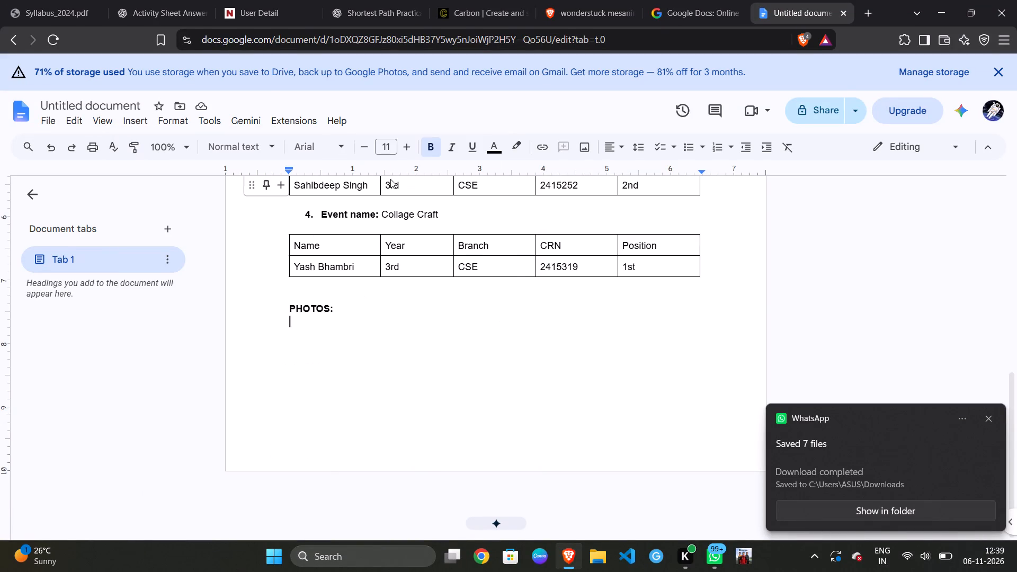
{"action": "scroll", "coordinate": [209, 176], "scroll_direction": "right", "scroll_amount": 1}
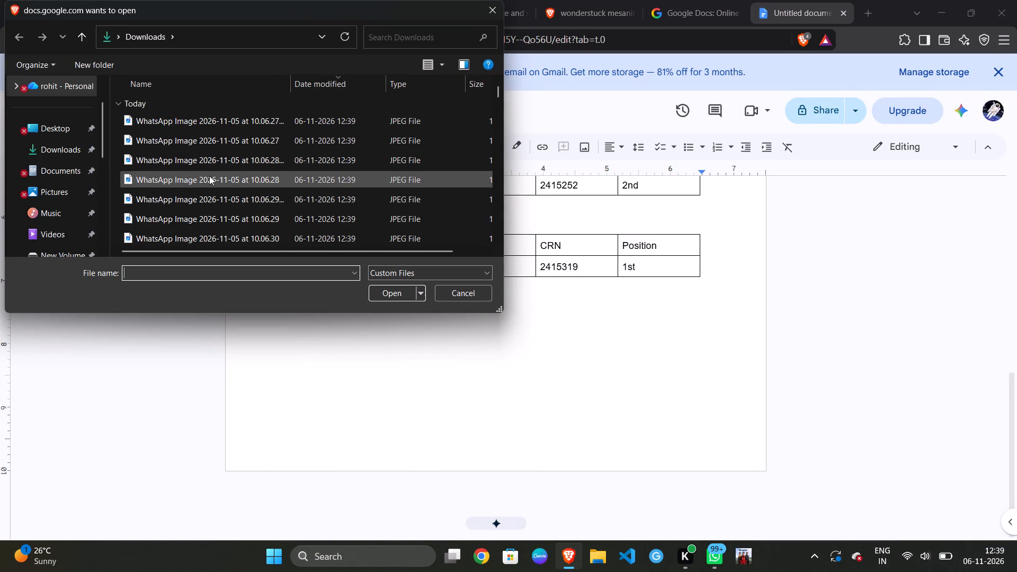
{"action": "scroll", "coordinate": [209, 176], "scroll_direction": "right", "scroll_amount": 1}
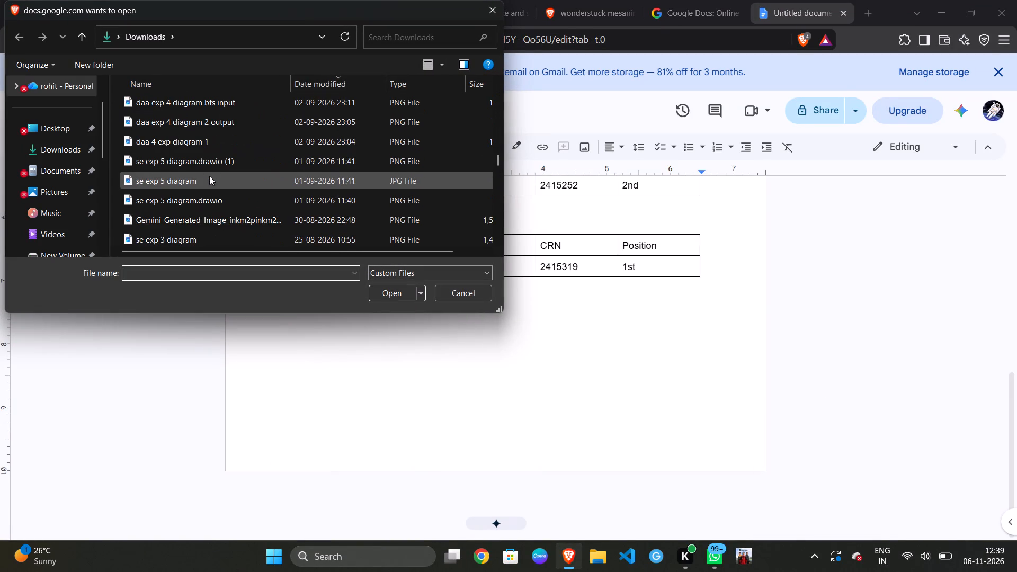
{"action": "scroll", "coordinate": [226, 136], "scroll_direction": "up", "scroll_amount": 3}
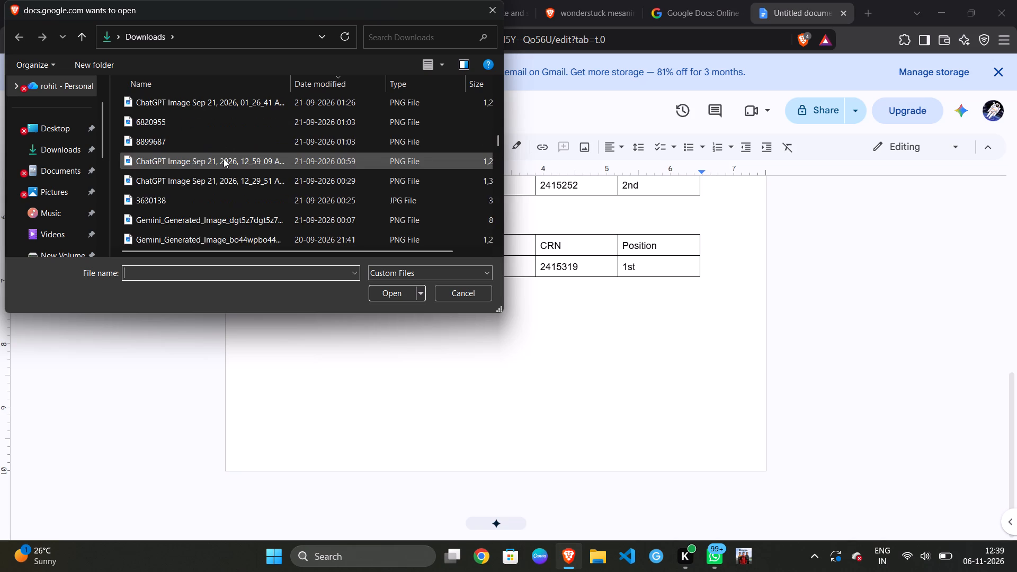
{"action": "scroll", "coordinate": [224, 158], "scroll_direction": "up", "scroll_amount": 2}
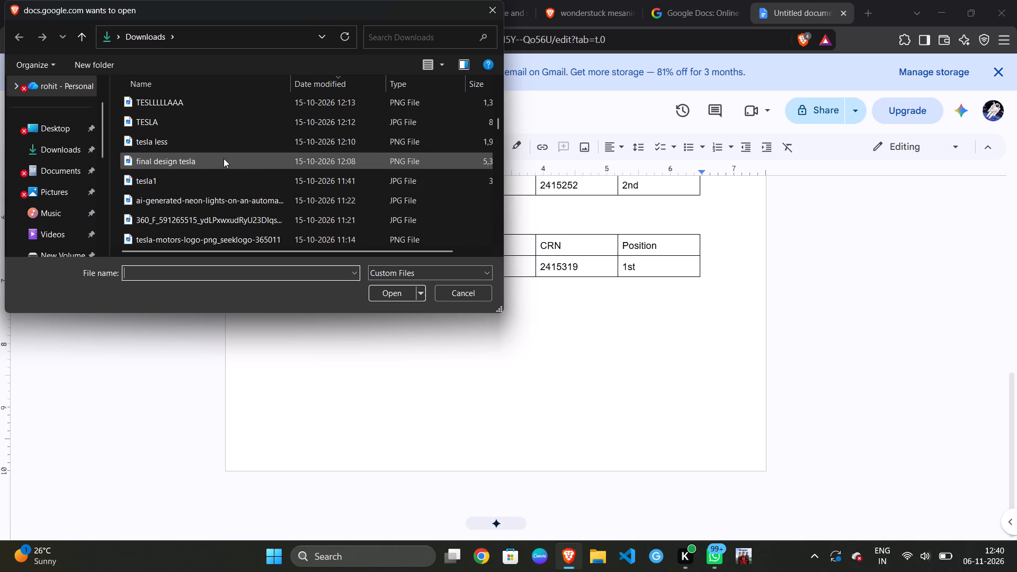
{"action": "scroll", "coordinate": [224, 158], "scroll_direction": "up", "scroll_amount": 2}
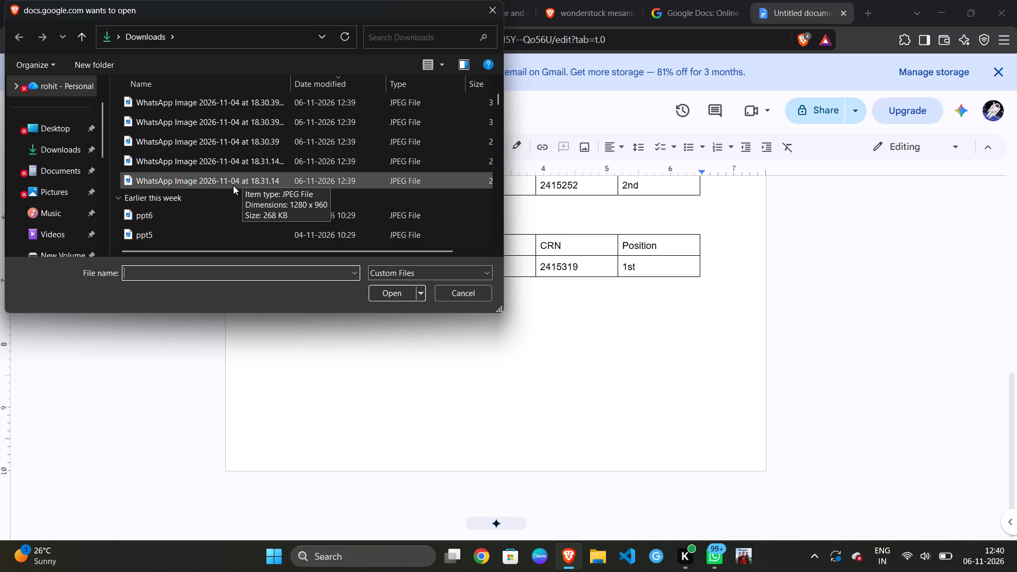
{"action": "left_click_drag", "start_coordinate": [452, 183], "coordinate": [400, 157]}
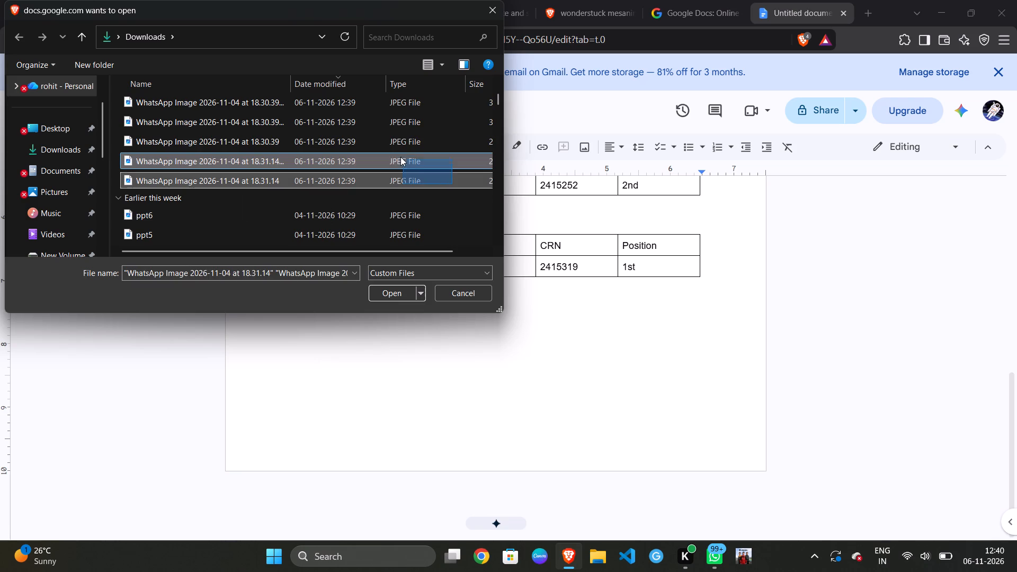
{"action": "left_click_drag", "start_coordinate": [400, 157], "coordinate": [332, 85]}
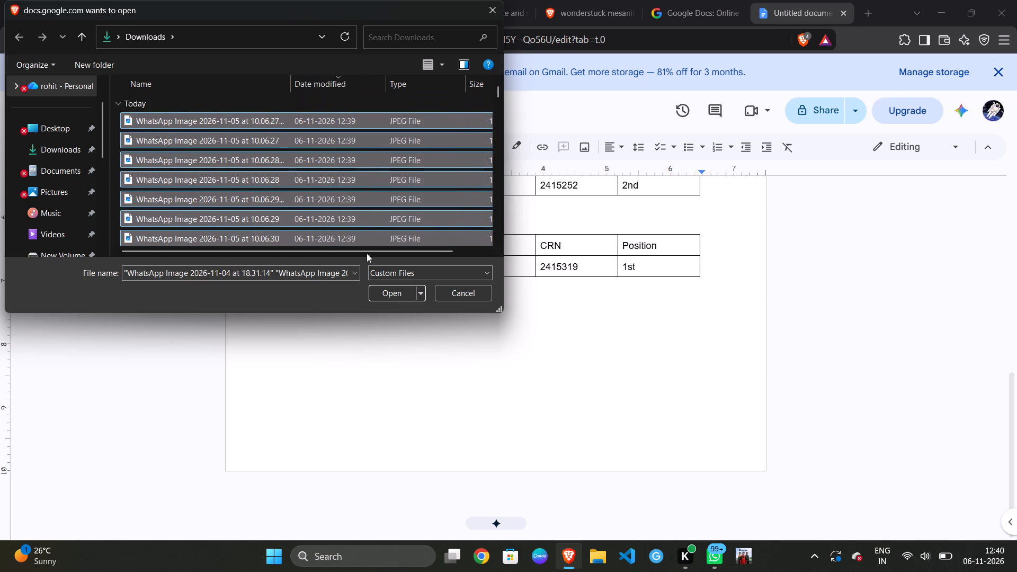
{"action": "left_click", "coordinate": [383, 290]}
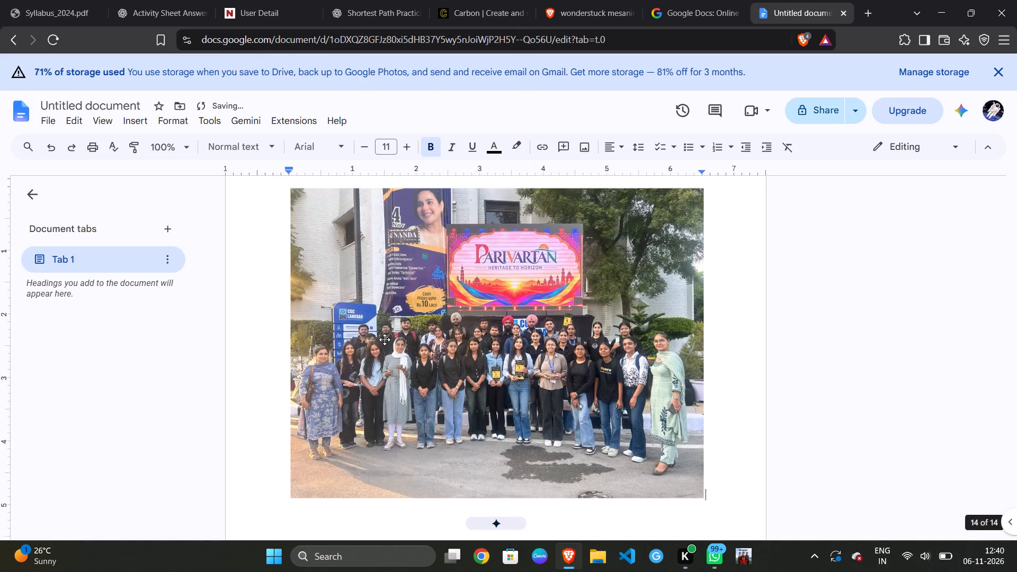
Look through the inserted photos from the last page back to the PHOTOS heading, checking their order and page layout.
{"action": "scroll", "coordinate": [385, 341], "scroll_direction": "up", "scroll_amount": 12}
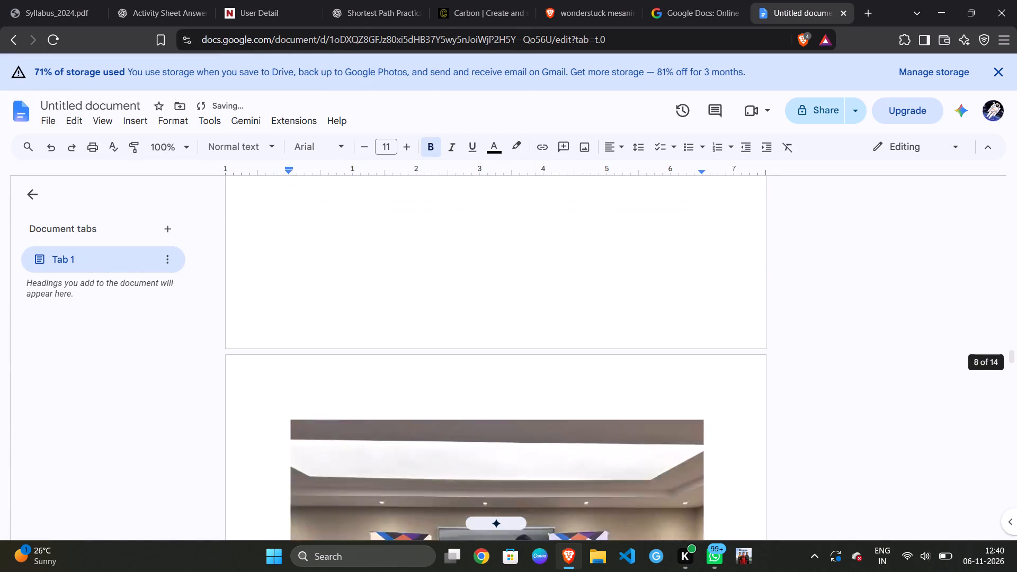
{"action": "scroll", "coordinate": [385, 341], "scroll_direction": "up", "scroll_amount": 10}
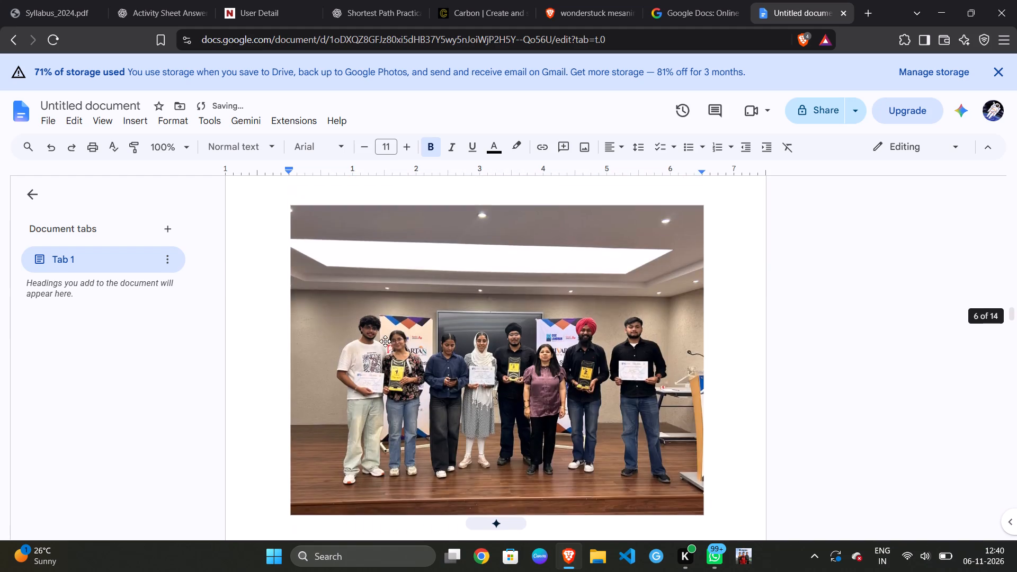
{"action": "scroll", "coordinate": [385, 341], "scroll_direction": "up", "scroll_amount": 9}
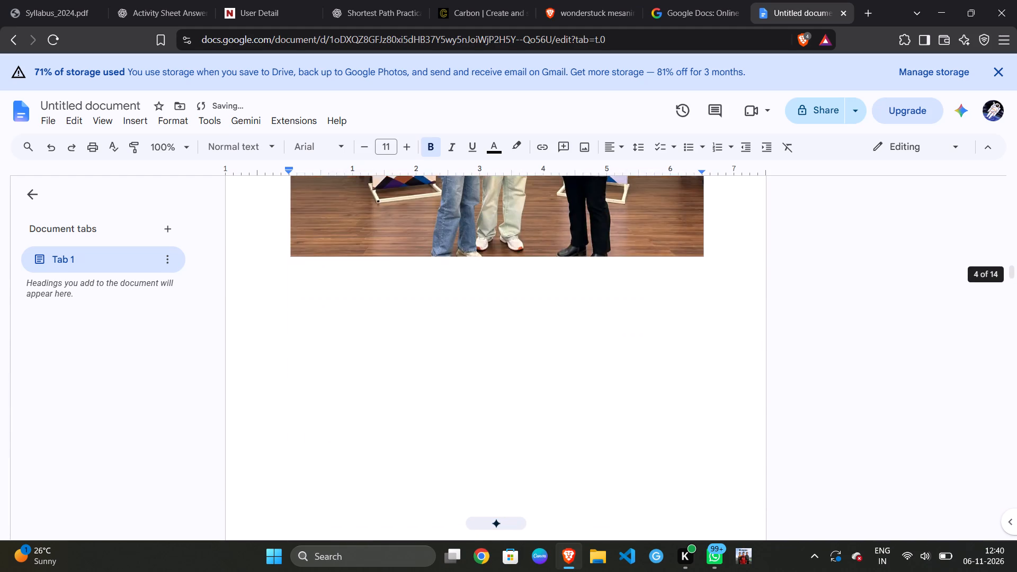
{"action": "scroll", "coordinate": [385, 341], "scroll_direction": "up", "scroll_amount": 9}
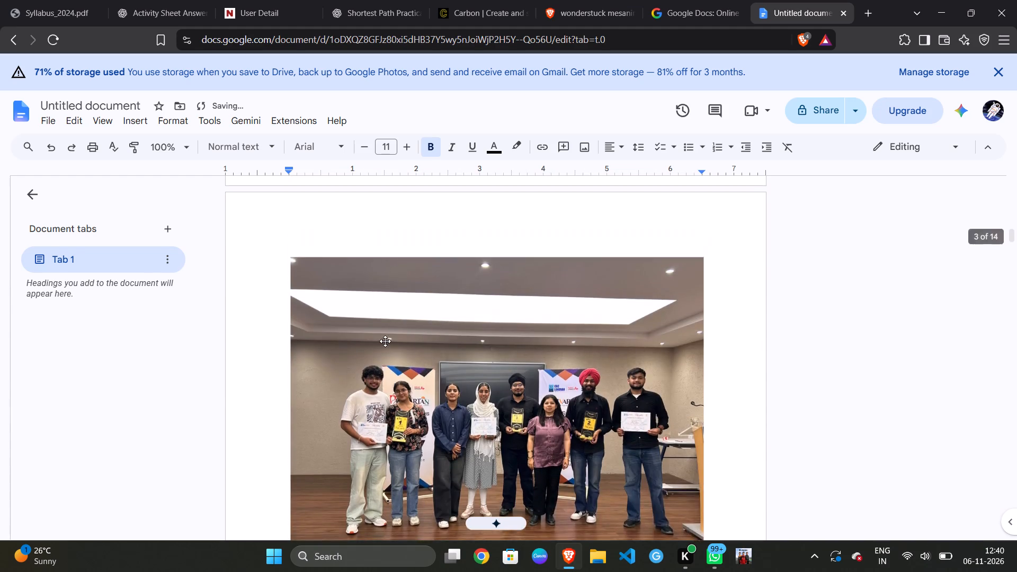
{"action": "scroll", "coordinate": [385, 341], "scroll_direction": "up", "scroll_amount": 9}
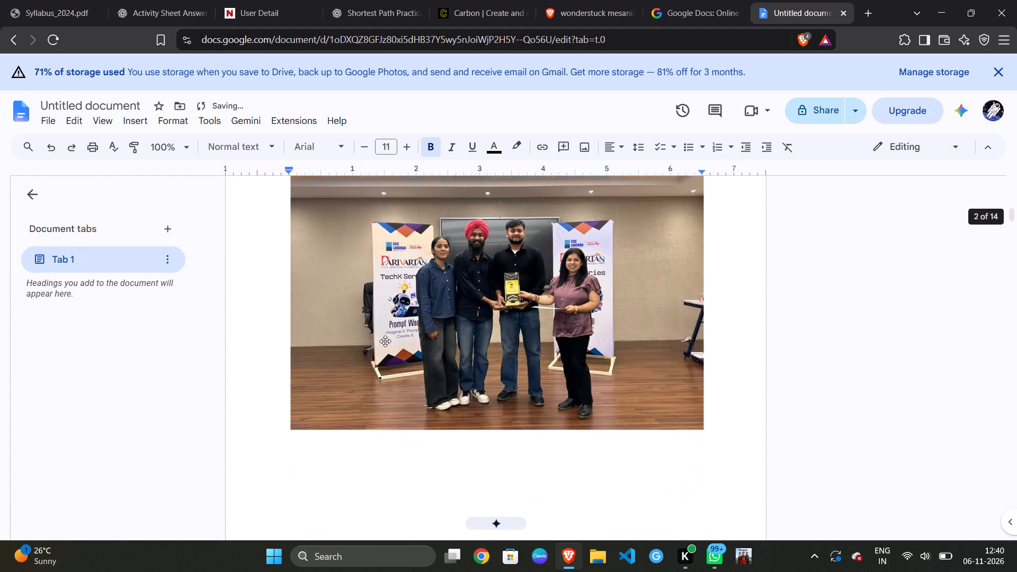
{"action": "scroll", "coordinate": [385, 341], "scroll_direction": "up", "scroll_amount": 5}
{"action": "scroll", "coordinate": [385, 341], "scroll_direction": "right", "scroll_amount": 1}
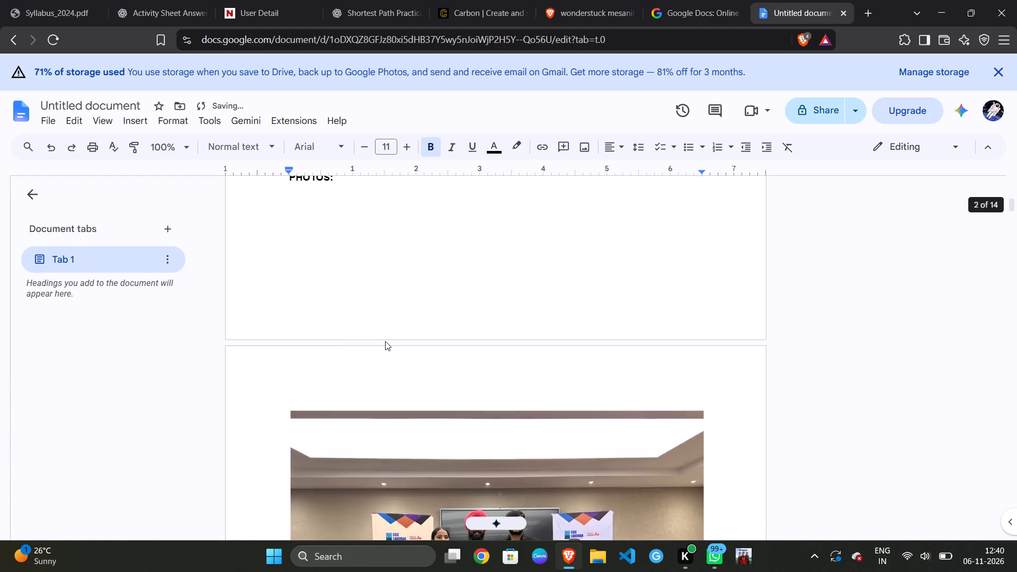
{"action": "scroll", "coordinate": [385, 341], "scroll_direction": "up", "scroll_amount": 1}
Place the text cursor directly in front of the PHOTOS heading below the Collage Craft table.
{"action": "left_click", "coordinate": [291, 282]}
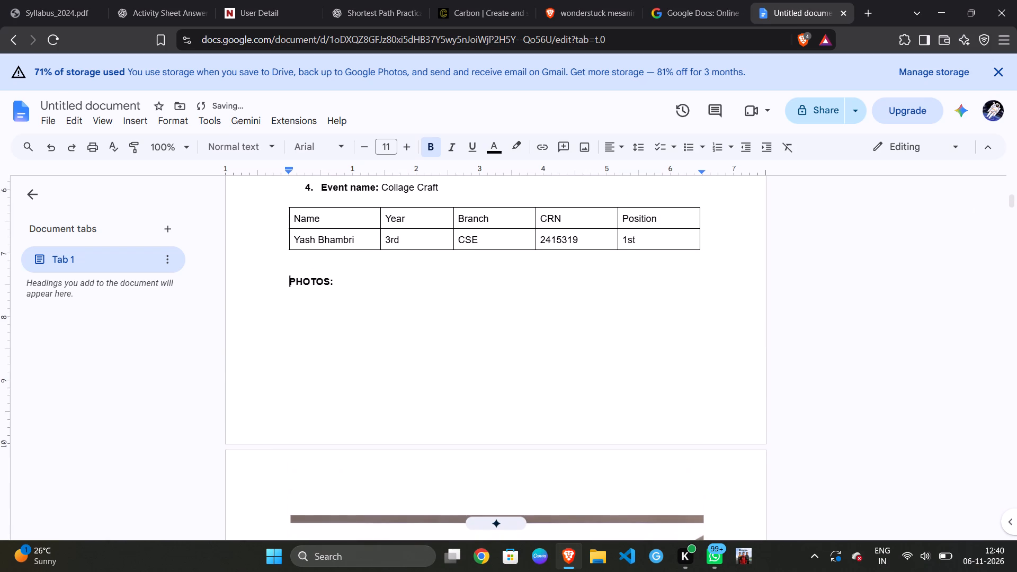
Look through the group photos on the pages following the PHOTOS heading.
{"action": "scroll", "coordinate": [321, 378], "scroll_direction": "down", "scroll_amount": 3}
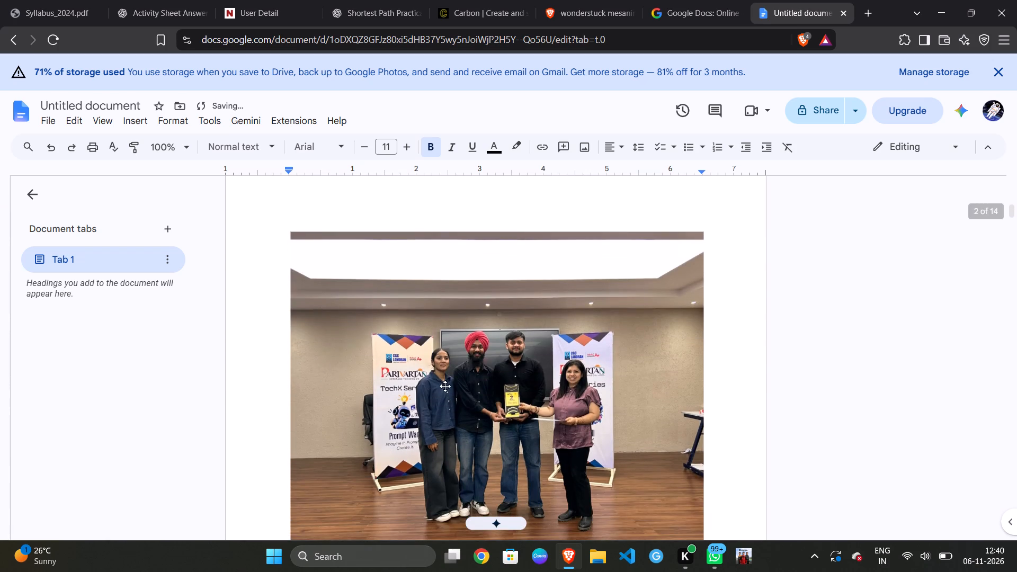
{"action": "scroll", "coordinate": [445, 386], "scroll_direction": "down", "scroll_amount": 2}
{"action": "left_click", "coordinate": [457, 237]}
{"action": "scroll", "coordinate": [457, 237], "scroll_direction": "down", "scroll_amount": 2}
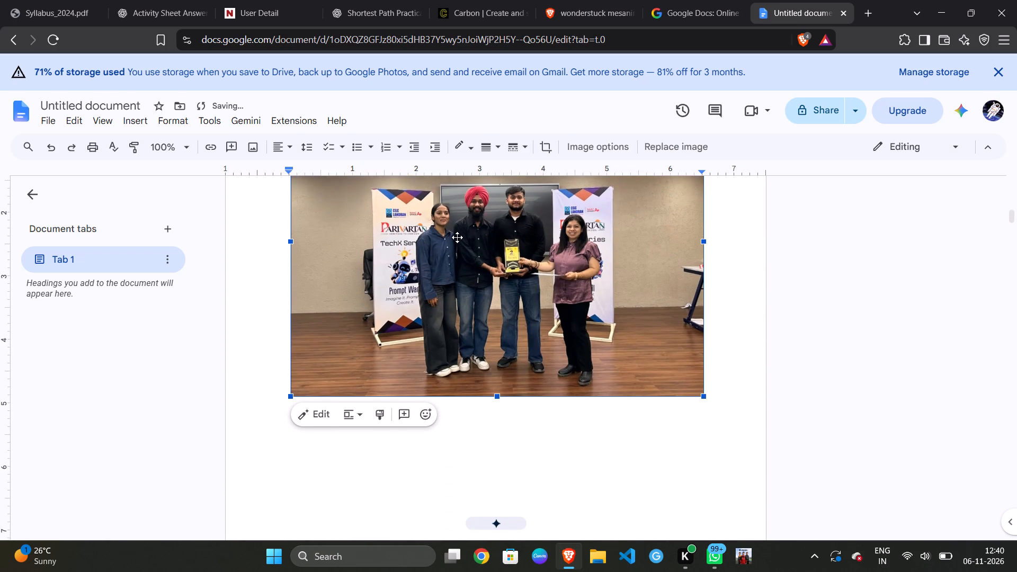
{"action": "scroll", "coordinate": [457, 237], "scroll_direction": "down", "scroll_amount": 1}
{"action": "left_click", "coordinate": [465, 376]}
{"action": "scroll", "coordinate": [480, 383], "scroll_direction": "down", "scroll_amount": 1}
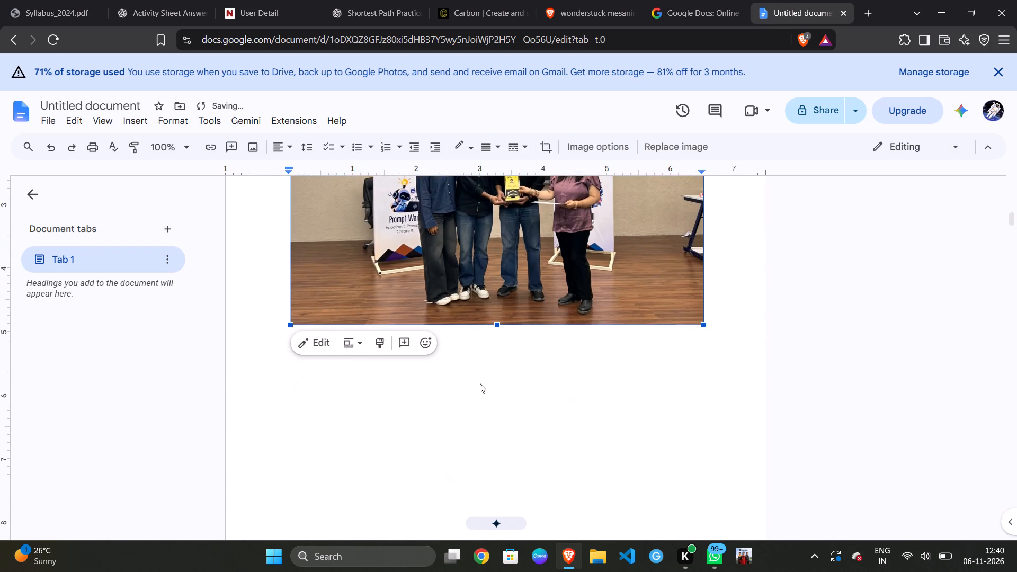
{"action": "scroll", "coordinate": [480, 383], "scroll_direction": "down", "scroll_amount": 1}
{"action": "left_click", "coordinate": [480, 383]}
{"action": "left_click", "coordinate": [255, 450]}
{"action": "scroll", "coordinate": [255, 448], "scroll_direction": "down", "scroll_amount": 5}
{"action": "scroll", "coordinate": [291, 330], "scroll_direction": "down", "scroll_amount": 3}
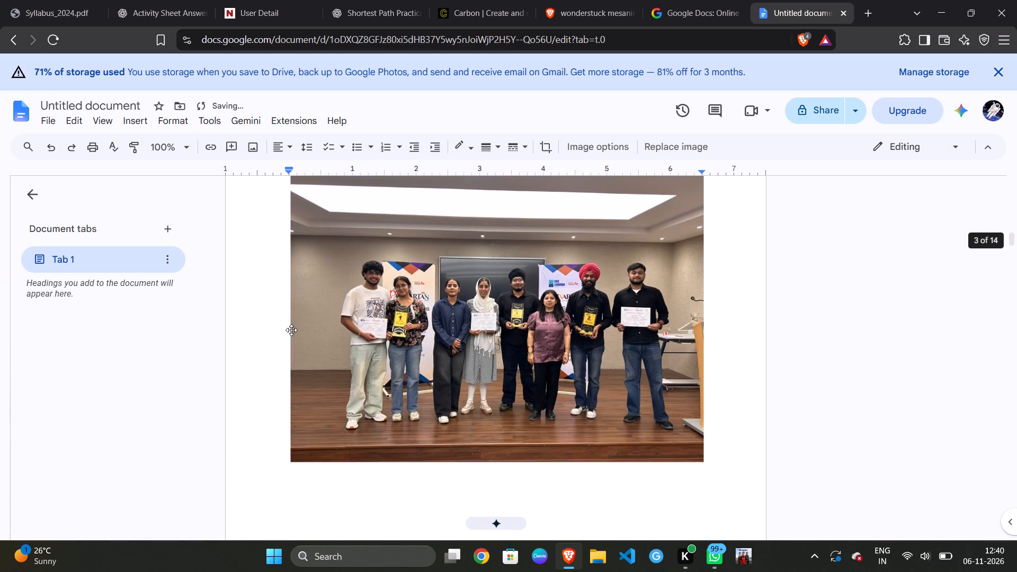
{"action": "scroll", "coordinate": [291, 330], "scroll_direction": "down", "scroll_amount": 1}
{"action": "scroll", "coordinate": [469, 268], "scroll_direction": "up", "scroll_amount": 2}
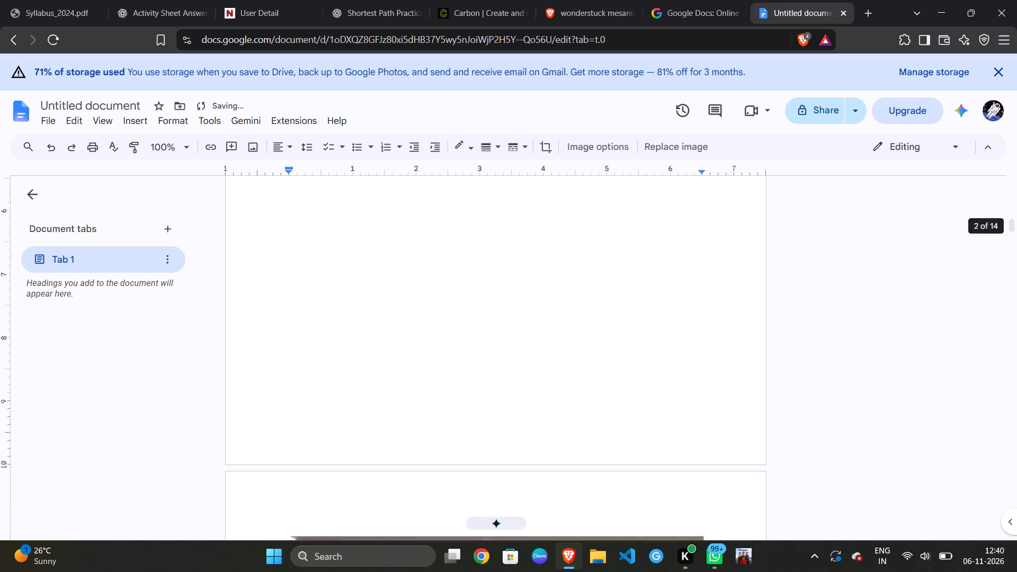
{"action": "scroll", "coordinate": [469, 268], "scroll_direction": "up", "scroll_amount": 2}
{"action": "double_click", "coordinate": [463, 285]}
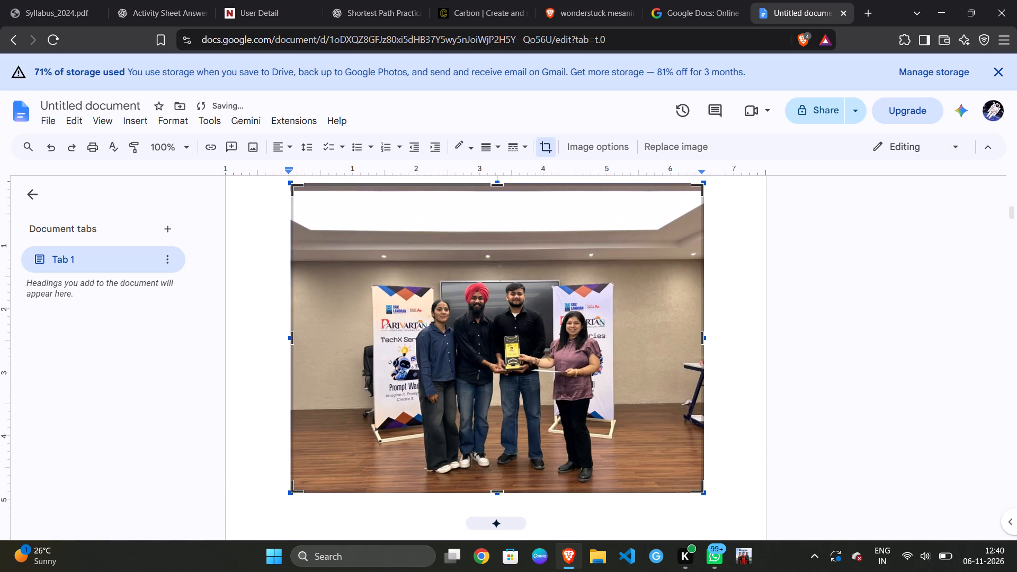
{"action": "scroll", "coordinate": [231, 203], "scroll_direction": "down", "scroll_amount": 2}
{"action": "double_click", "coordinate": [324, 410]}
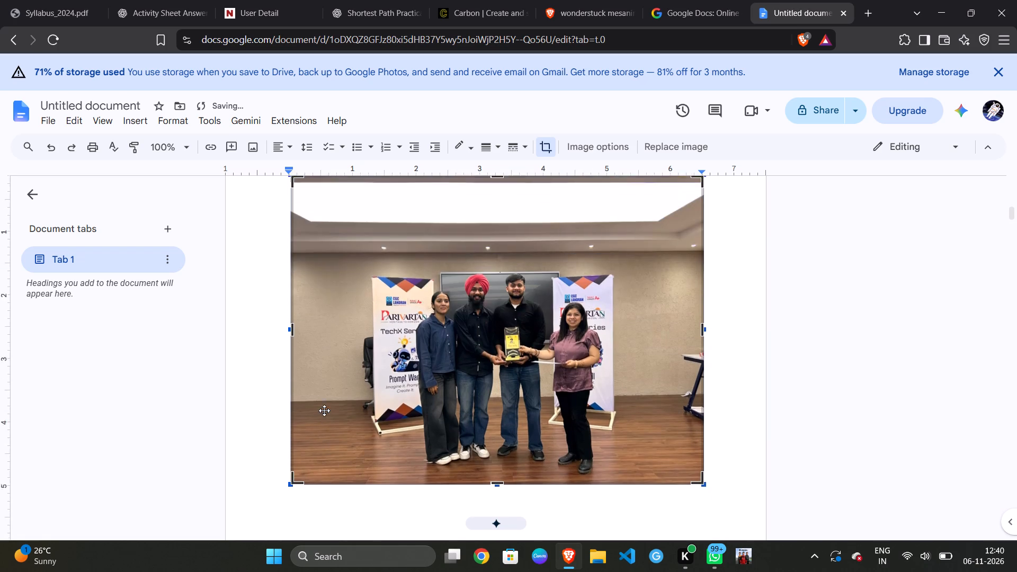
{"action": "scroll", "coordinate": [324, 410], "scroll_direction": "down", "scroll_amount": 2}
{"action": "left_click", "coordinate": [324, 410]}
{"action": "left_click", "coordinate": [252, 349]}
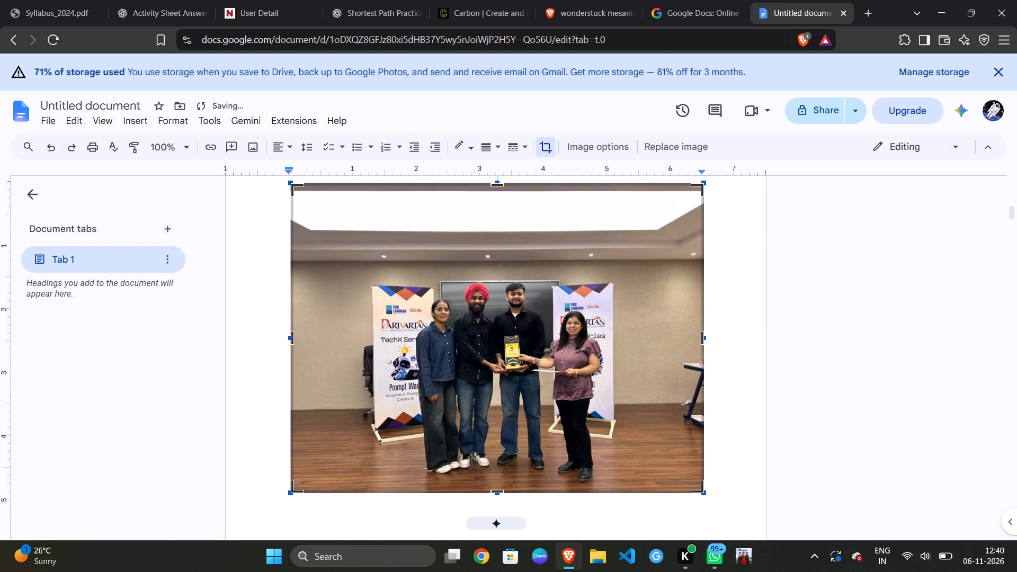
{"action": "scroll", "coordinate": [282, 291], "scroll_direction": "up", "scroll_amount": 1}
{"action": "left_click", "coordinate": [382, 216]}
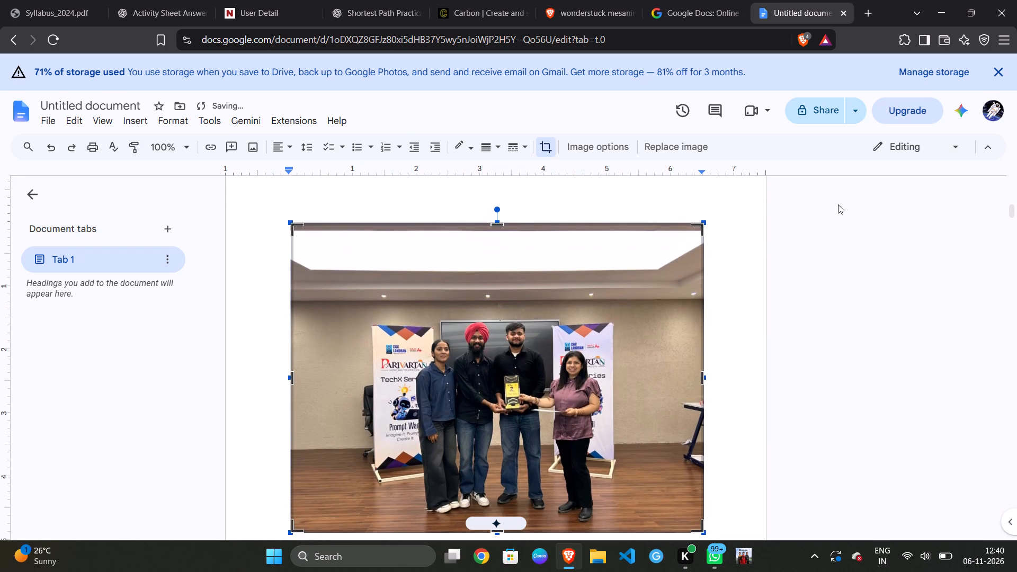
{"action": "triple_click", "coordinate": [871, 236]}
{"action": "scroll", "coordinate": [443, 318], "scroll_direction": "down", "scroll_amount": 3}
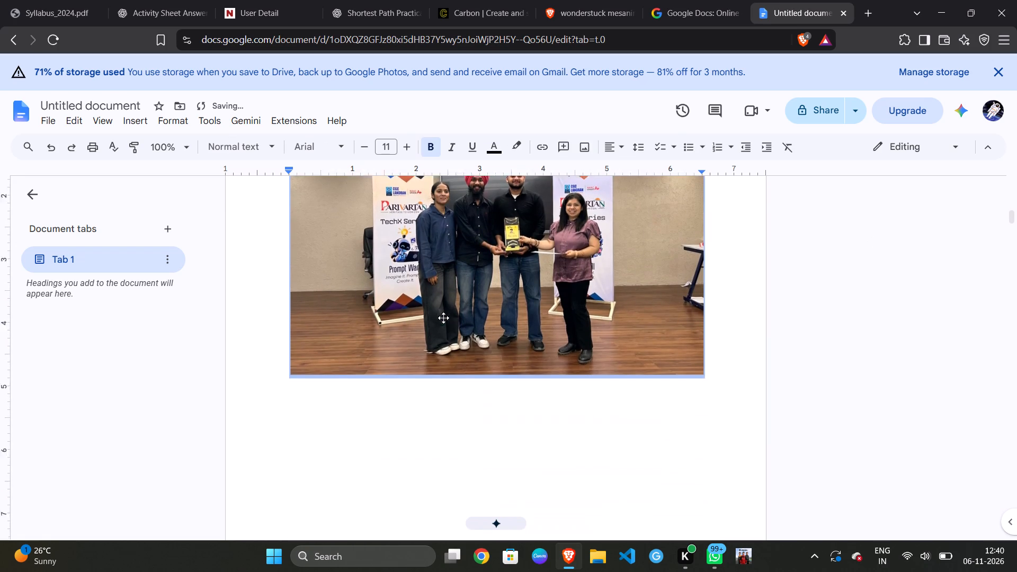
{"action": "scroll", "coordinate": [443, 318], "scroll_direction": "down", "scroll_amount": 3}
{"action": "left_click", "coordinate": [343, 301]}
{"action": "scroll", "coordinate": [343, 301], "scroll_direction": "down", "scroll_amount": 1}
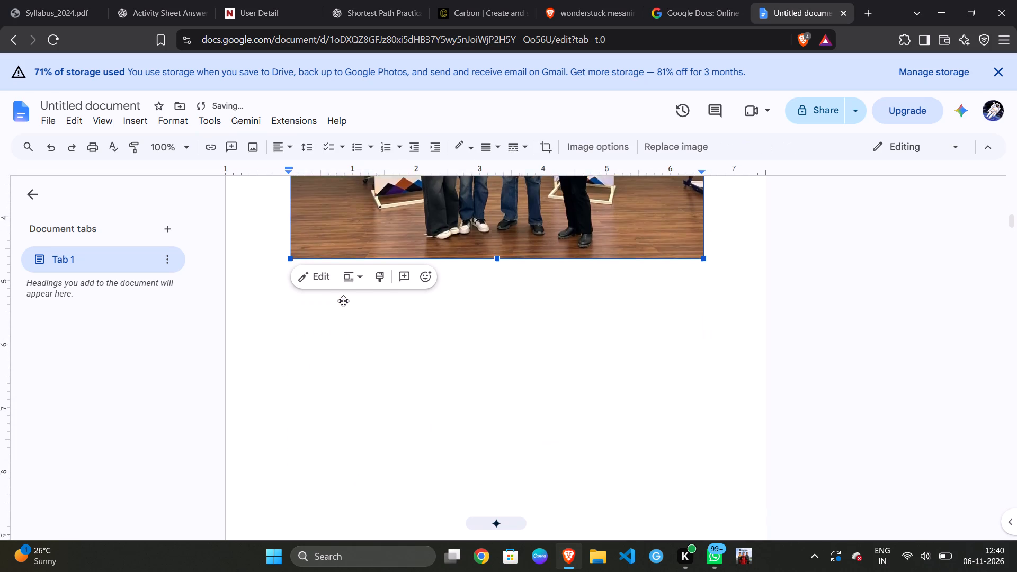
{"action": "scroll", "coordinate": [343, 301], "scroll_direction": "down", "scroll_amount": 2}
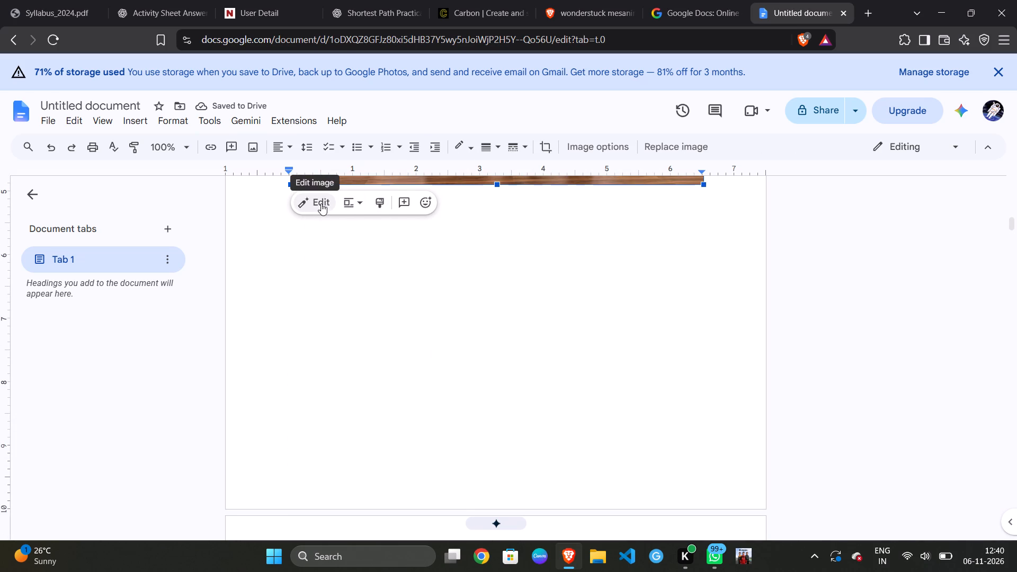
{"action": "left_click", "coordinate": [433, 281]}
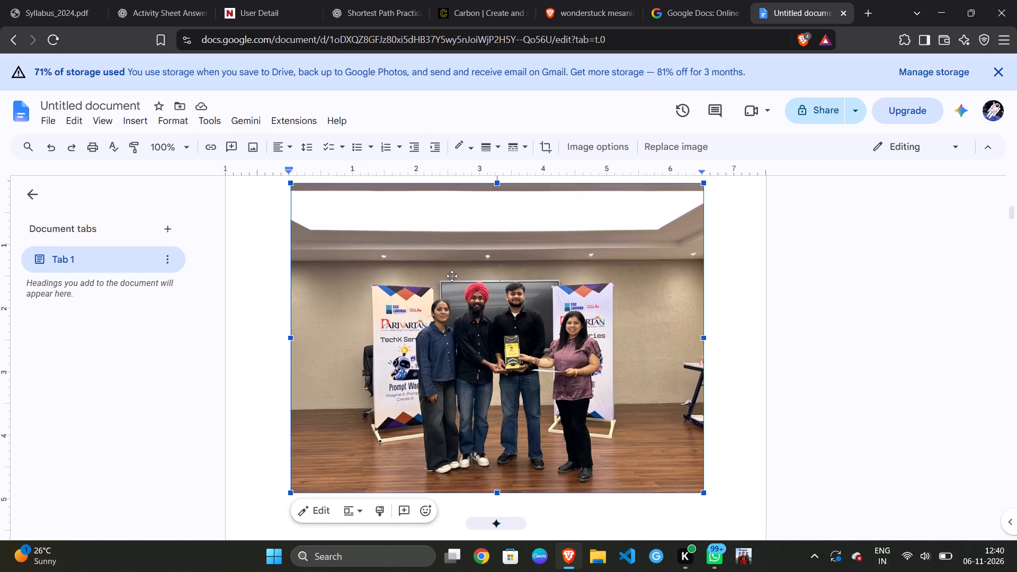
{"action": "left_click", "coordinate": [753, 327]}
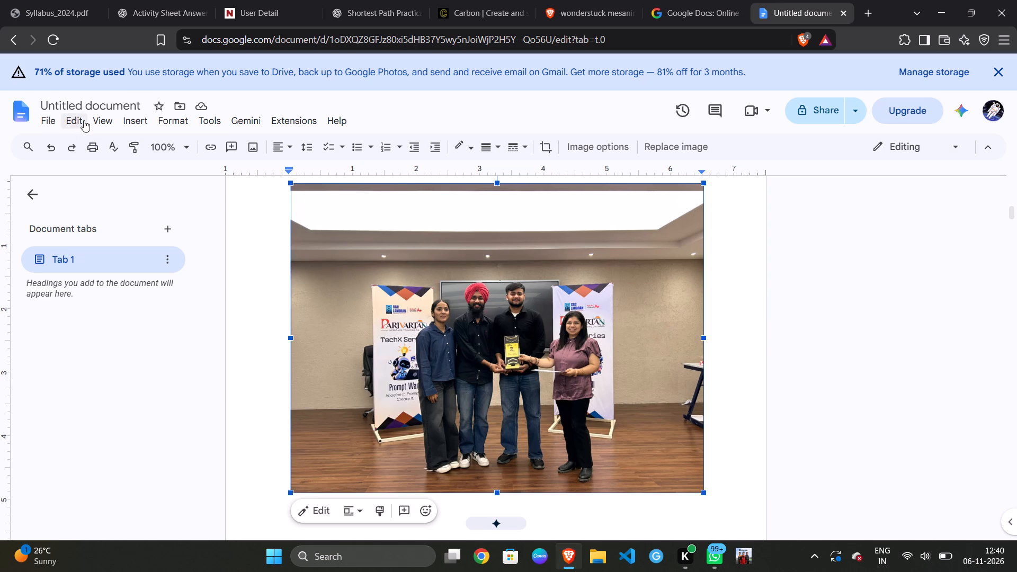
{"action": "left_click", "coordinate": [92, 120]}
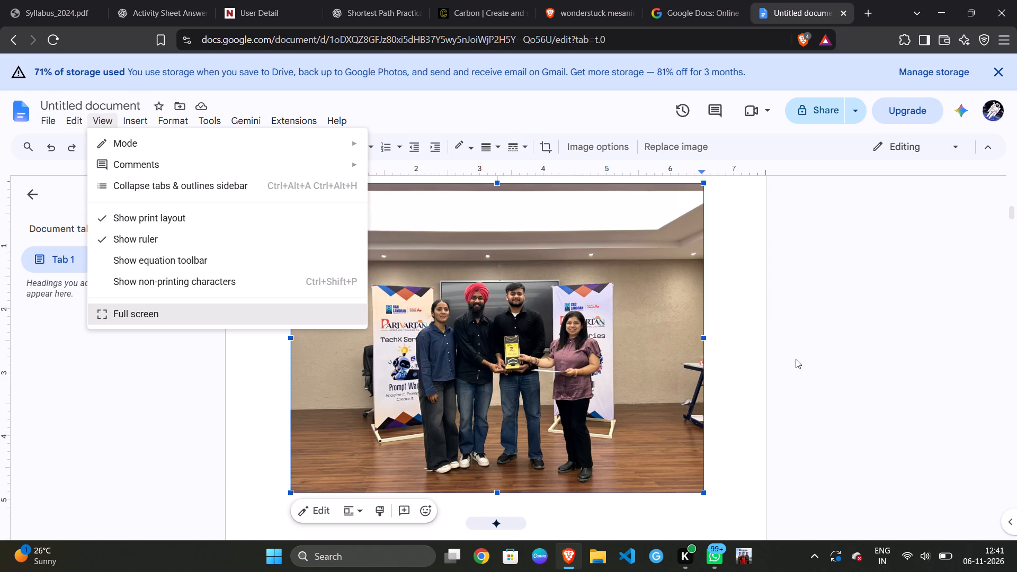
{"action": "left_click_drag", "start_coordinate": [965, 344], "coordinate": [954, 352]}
Shrink the first photo, the award presentation on page 2, proportionally to about 5.8 inches wide.
{"action": "scroll", "coordinate": [795, 346], "scroll_direction": "down", "scroll_amount": 9}
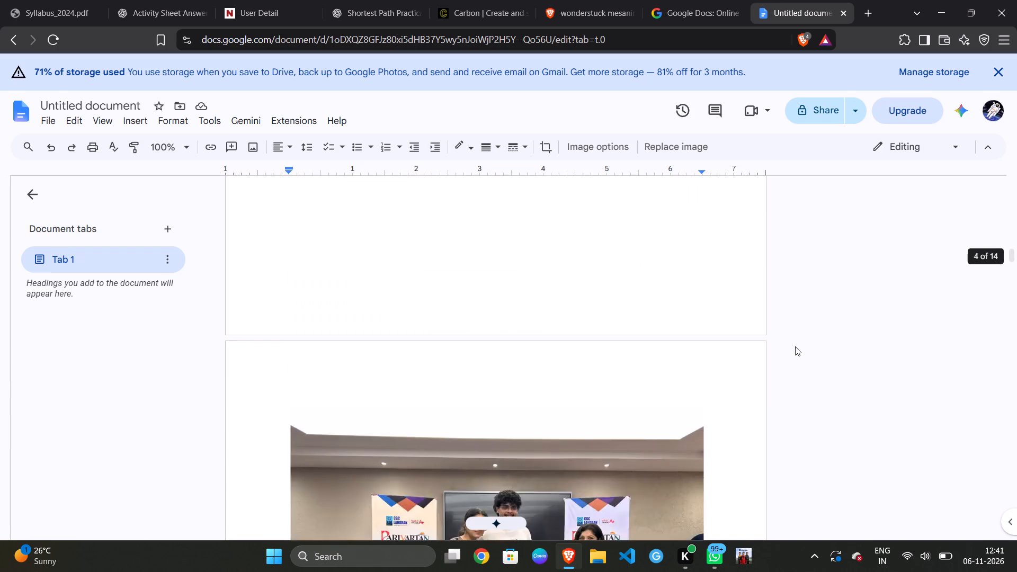
{"action": "scroll", "coordinate": [795, 346], "scroll_direction": "down", "scroll_amount": 19}
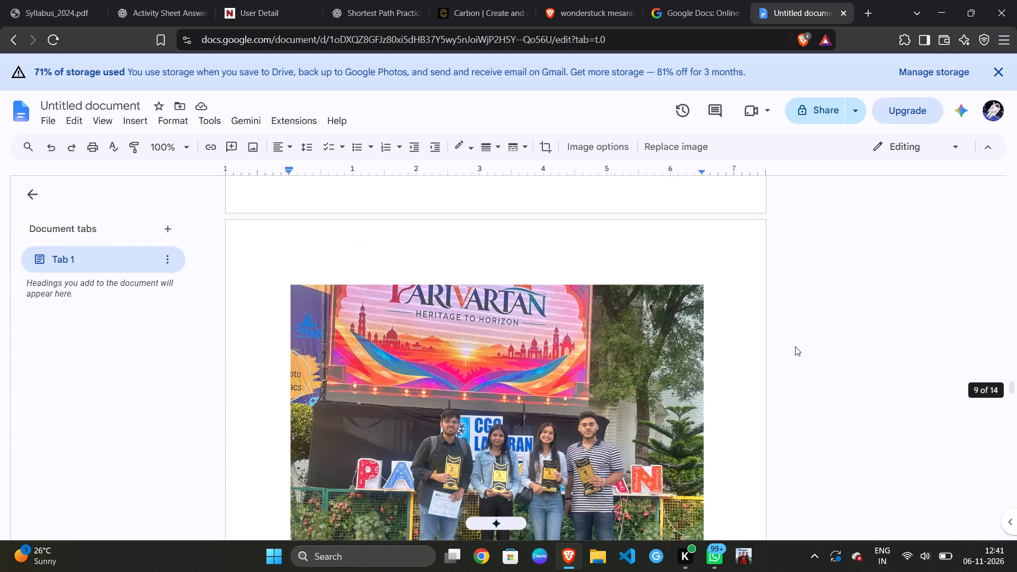
{"action": "scroll", "coordinate": [795, 346], "scroll_direction": "down", "scroll_amount": 5}
{"action": "scroll", "coordinate": [795, 346], "scroll_direction": "up", "scroll_amount": 18}
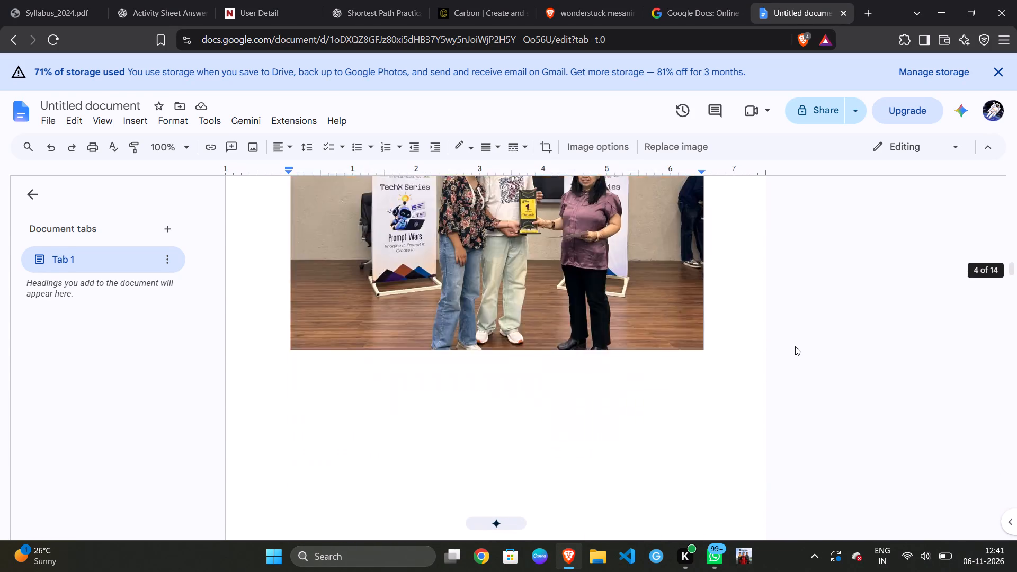
{"action": "scroll", "coordinate": [795, 346], "scroll_direction": "up", "scroll_amount": 4}
{"action": "scroll", "coordinate": [795, 346], "scroll_direction": "down", "scroll_amount": 2}
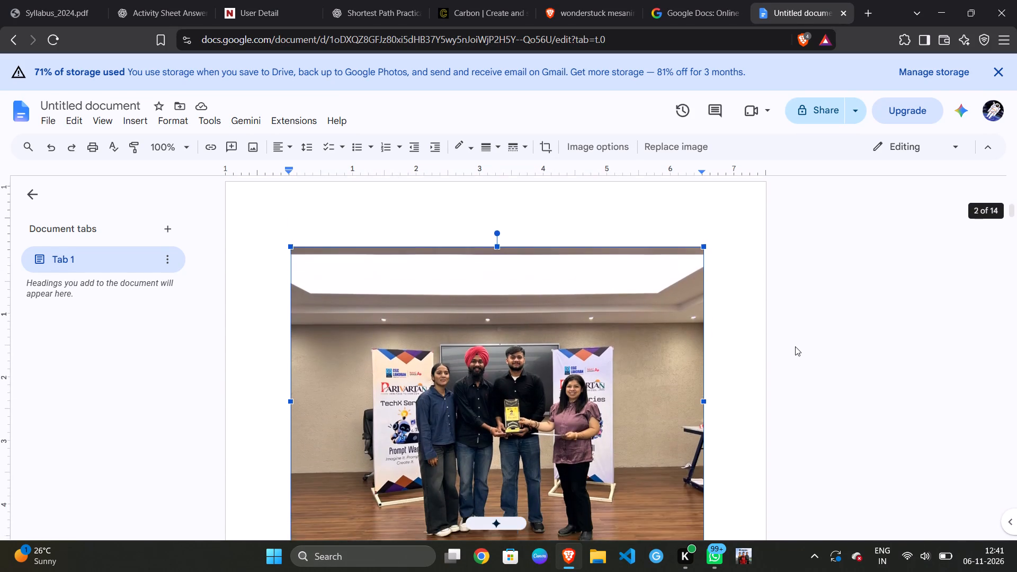
{"action": "scroll", "coordinate": [795, 346], "scroll_direction": "down", "scroll_amount": 2}
{"action": "left_click_drag", "start_coordinate": [703, 502], "coordinate": [677, 478]}
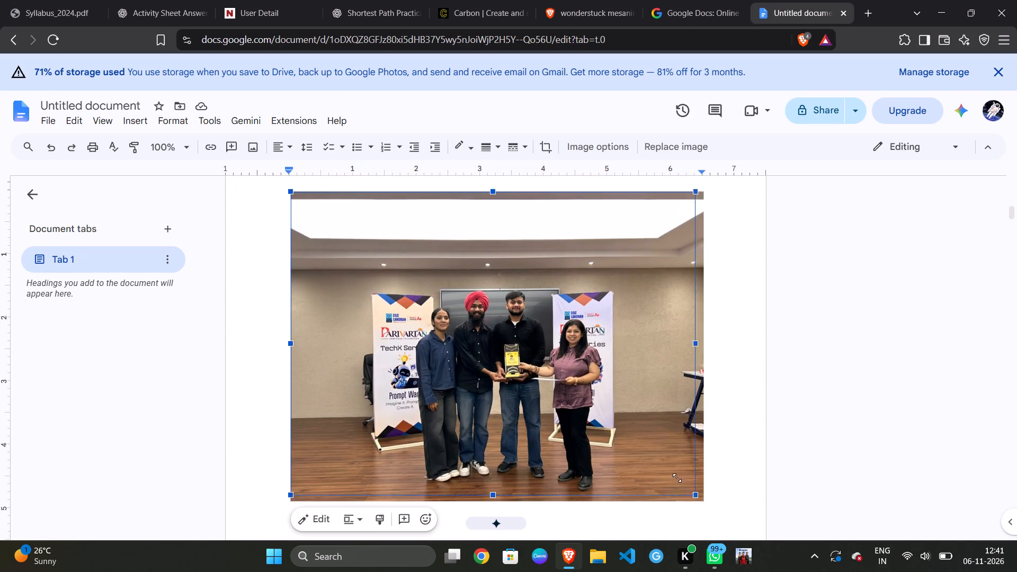
{"action": "left_click_drag", "start_coordinate": [677, 478], "coordinate": [657, 450]}
{"action": "left_click", "coordinate": [530, 512]}
{"action": "triple_click", "coordinate": [529, 511]}
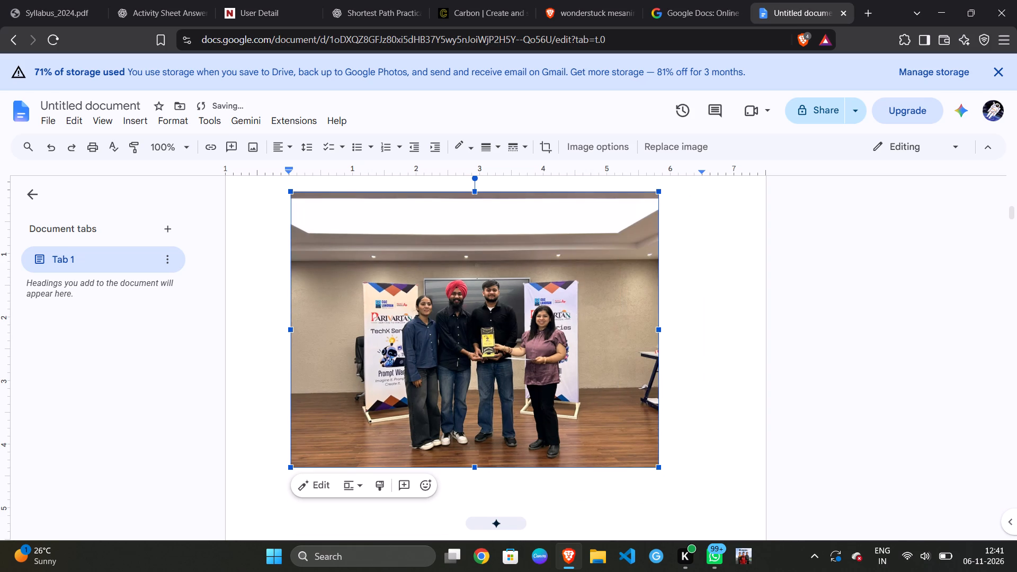
Insert several blank lines directly before the first award photo.
{"action": "scroll", "coordinate": [529, 511], "scroll_direction": "down", "scroll_amount": 1}
{"action": "double_click", "coordinate": [290, 437]}
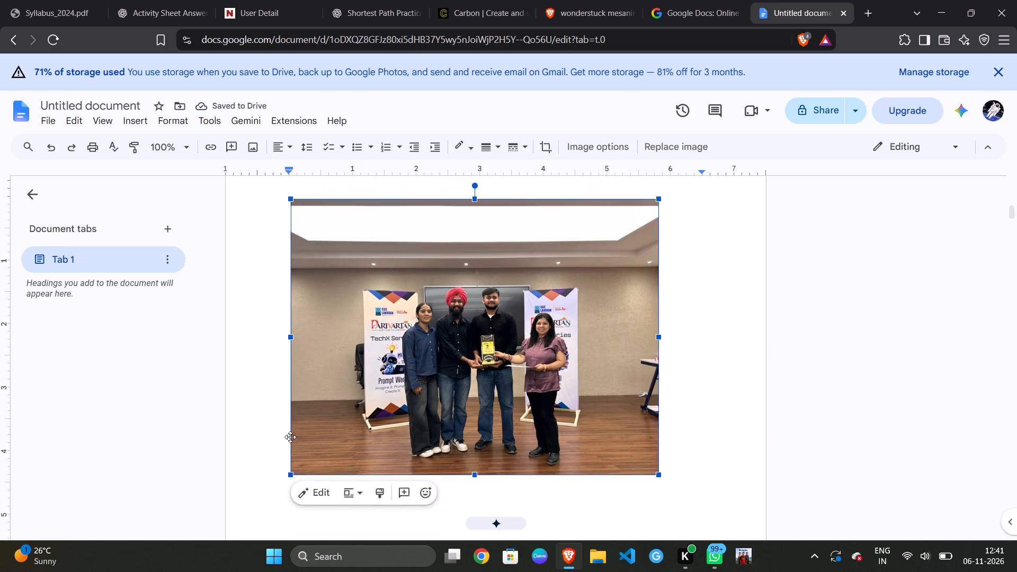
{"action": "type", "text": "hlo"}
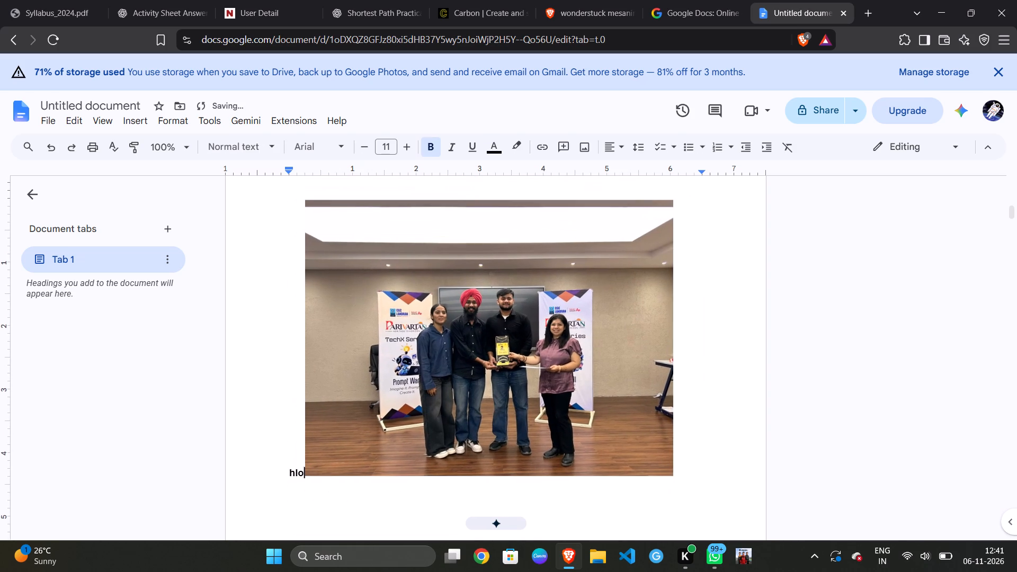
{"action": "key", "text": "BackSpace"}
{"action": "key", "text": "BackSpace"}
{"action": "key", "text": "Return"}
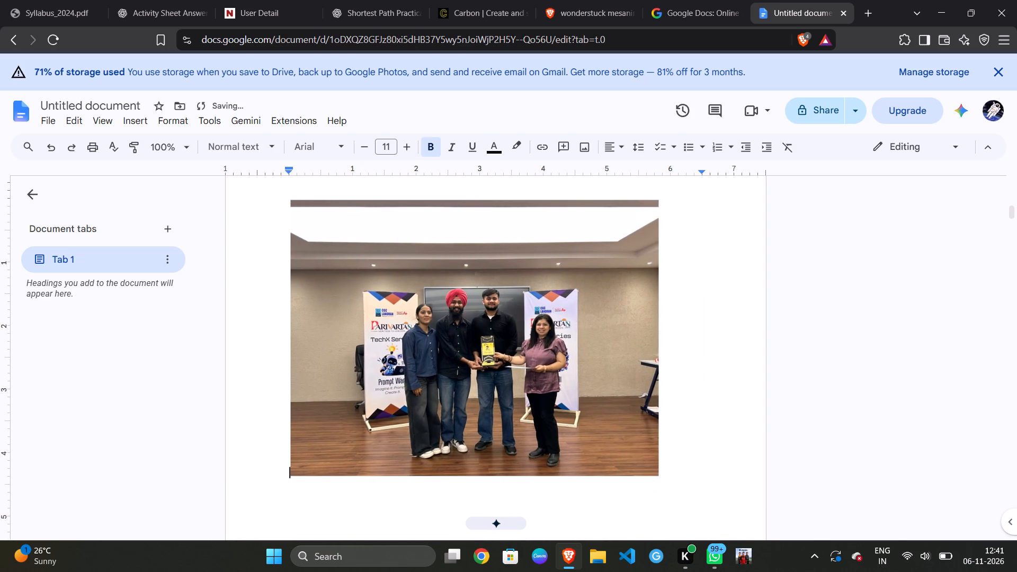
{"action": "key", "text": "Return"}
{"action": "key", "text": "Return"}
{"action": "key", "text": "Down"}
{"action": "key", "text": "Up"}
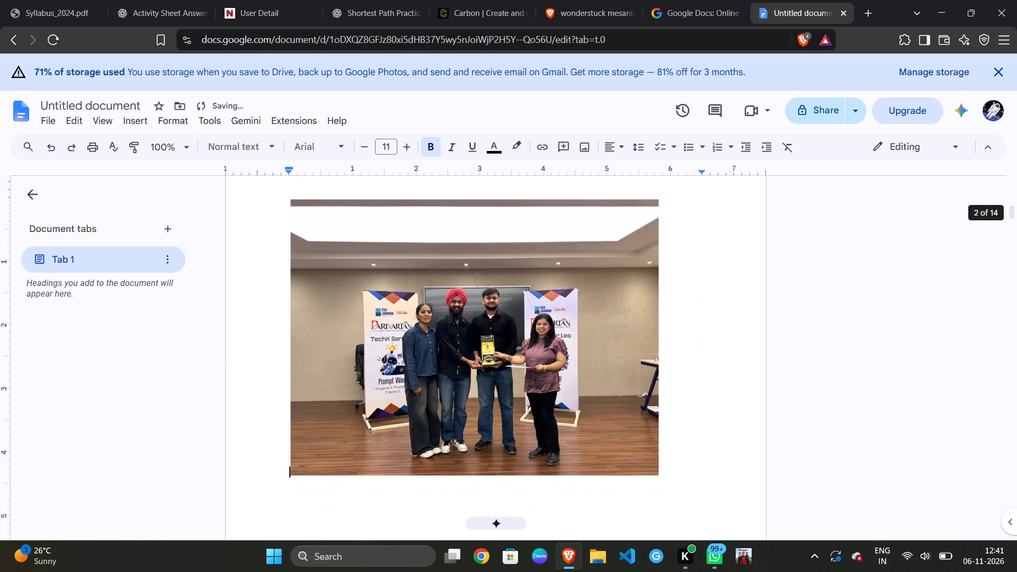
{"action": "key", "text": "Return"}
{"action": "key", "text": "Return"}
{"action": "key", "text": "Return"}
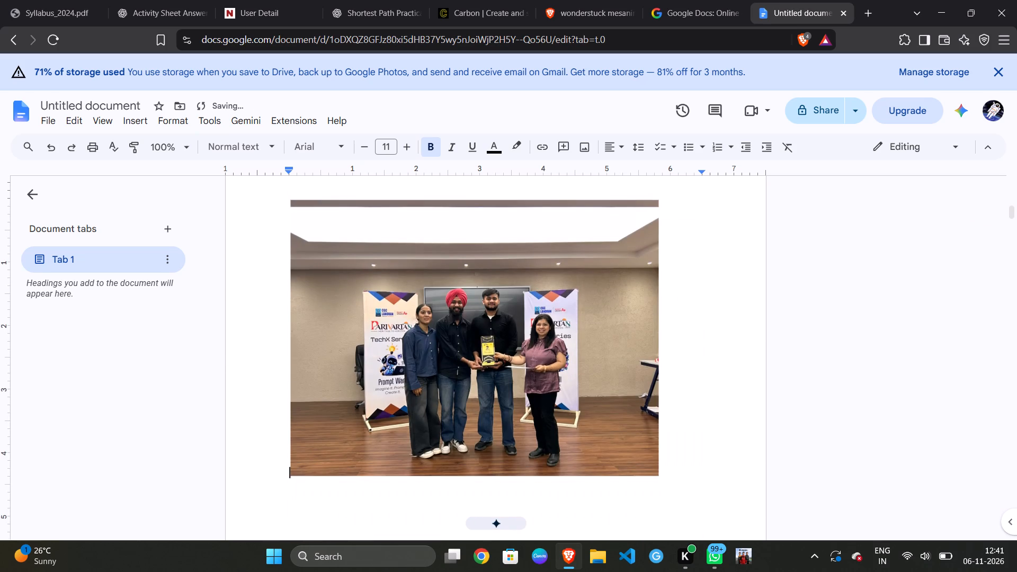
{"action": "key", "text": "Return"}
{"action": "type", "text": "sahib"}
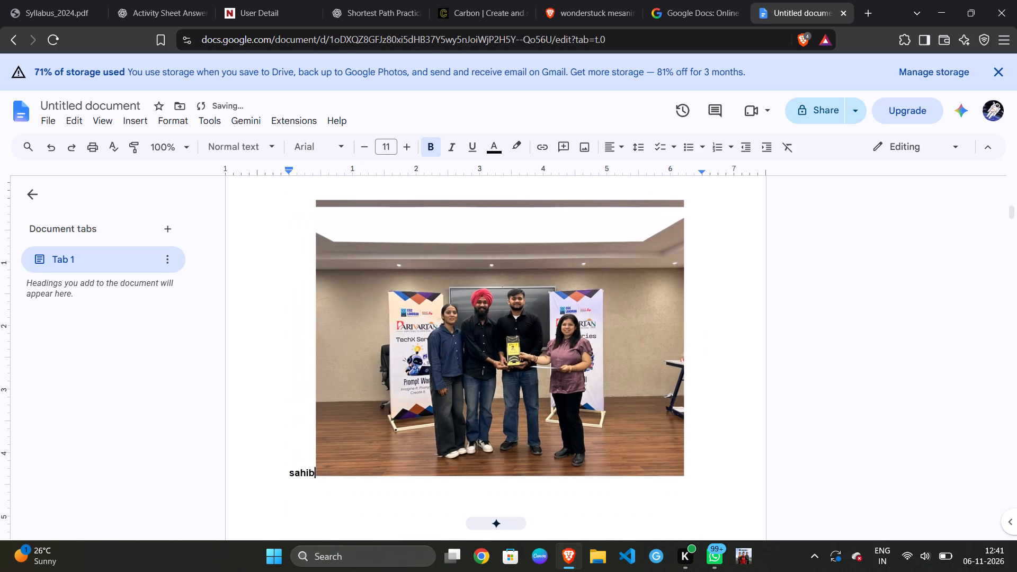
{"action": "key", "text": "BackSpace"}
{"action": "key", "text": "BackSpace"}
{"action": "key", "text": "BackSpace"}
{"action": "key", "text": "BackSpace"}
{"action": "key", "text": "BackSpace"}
Caption the first photo with the names of its two winners, joined by "and", on the line above it.
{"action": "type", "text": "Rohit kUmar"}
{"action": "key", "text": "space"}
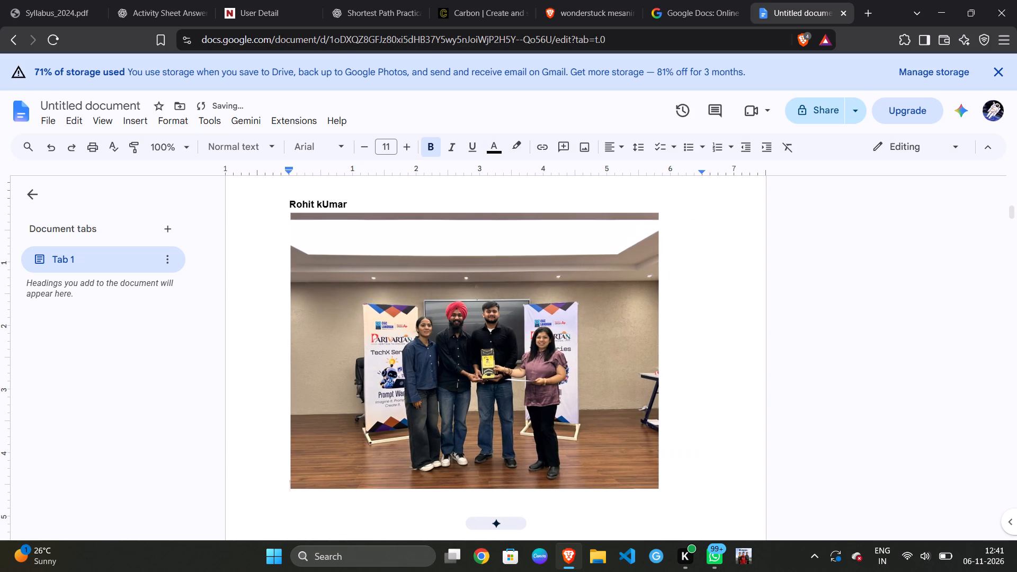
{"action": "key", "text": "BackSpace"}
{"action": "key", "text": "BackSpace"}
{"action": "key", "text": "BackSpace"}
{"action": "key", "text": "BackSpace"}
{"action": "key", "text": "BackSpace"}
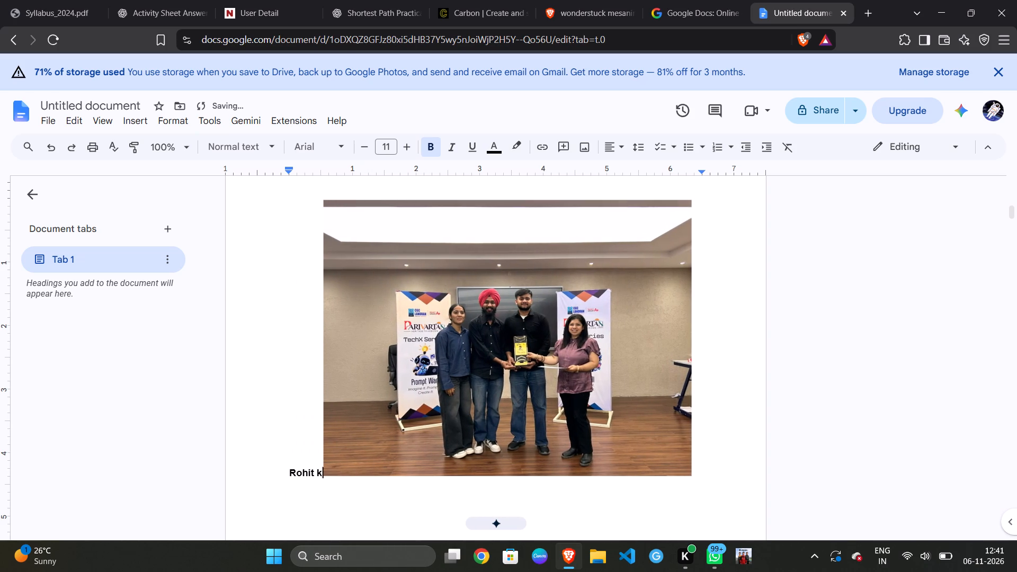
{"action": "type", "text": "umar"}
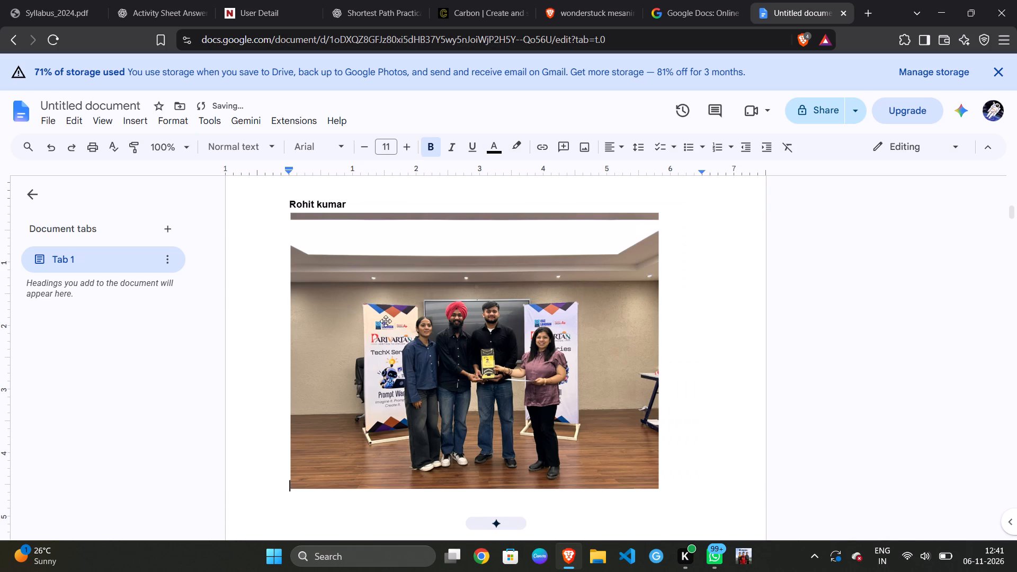
{"action": "scroll", "coordinate": [380, 323], "scroll_direction": "up", "scroll_amount": 3}
{"action": "left_click", "coordinate": [362, 308]}
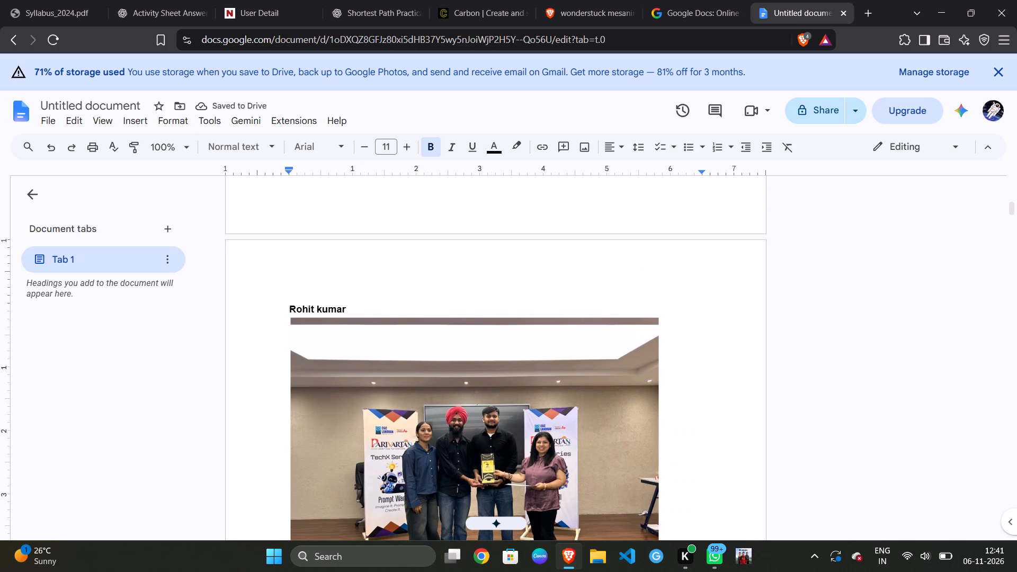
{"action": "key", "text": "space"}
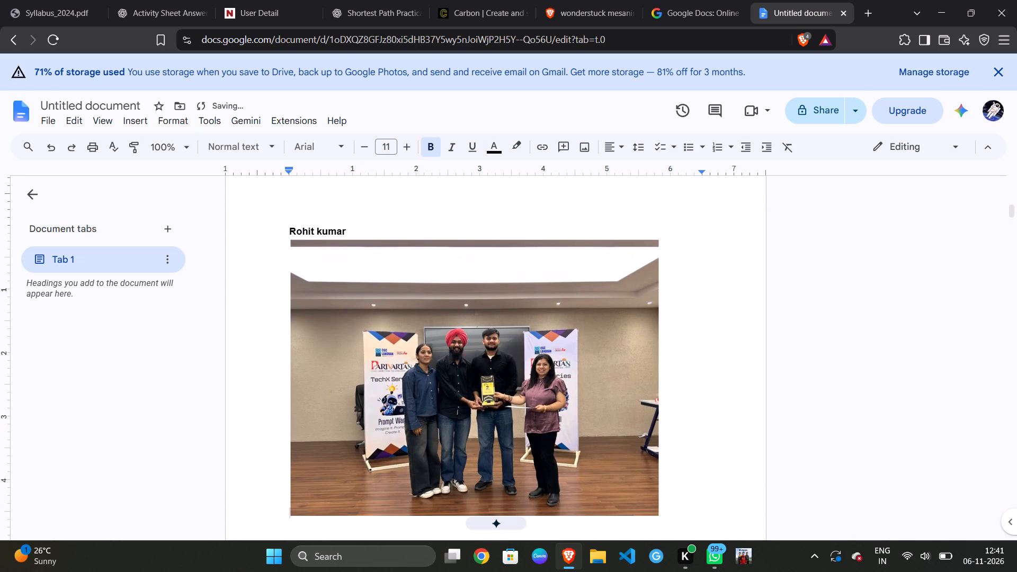
{"action": "left_click", "coordinate": [371, 229]}
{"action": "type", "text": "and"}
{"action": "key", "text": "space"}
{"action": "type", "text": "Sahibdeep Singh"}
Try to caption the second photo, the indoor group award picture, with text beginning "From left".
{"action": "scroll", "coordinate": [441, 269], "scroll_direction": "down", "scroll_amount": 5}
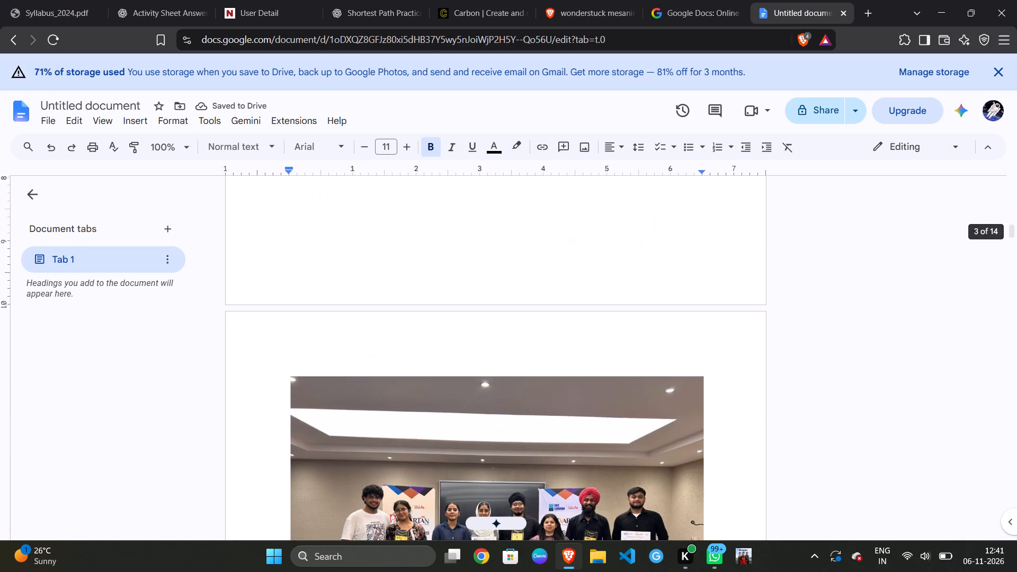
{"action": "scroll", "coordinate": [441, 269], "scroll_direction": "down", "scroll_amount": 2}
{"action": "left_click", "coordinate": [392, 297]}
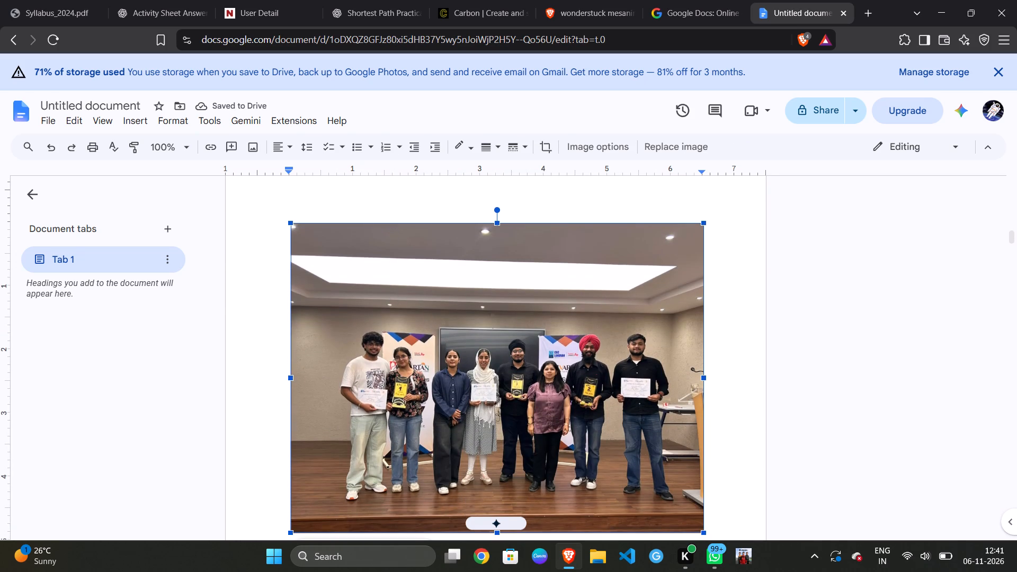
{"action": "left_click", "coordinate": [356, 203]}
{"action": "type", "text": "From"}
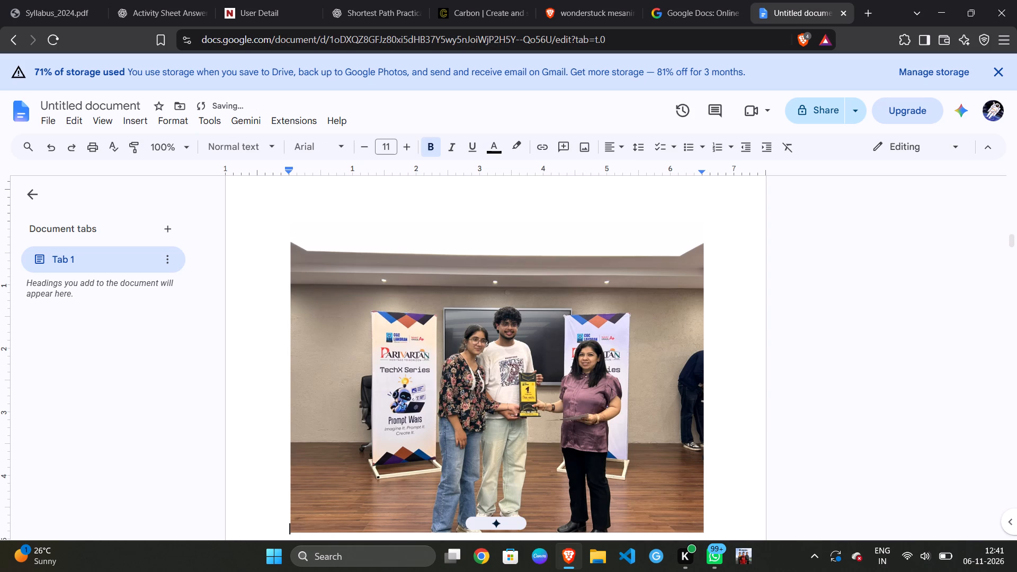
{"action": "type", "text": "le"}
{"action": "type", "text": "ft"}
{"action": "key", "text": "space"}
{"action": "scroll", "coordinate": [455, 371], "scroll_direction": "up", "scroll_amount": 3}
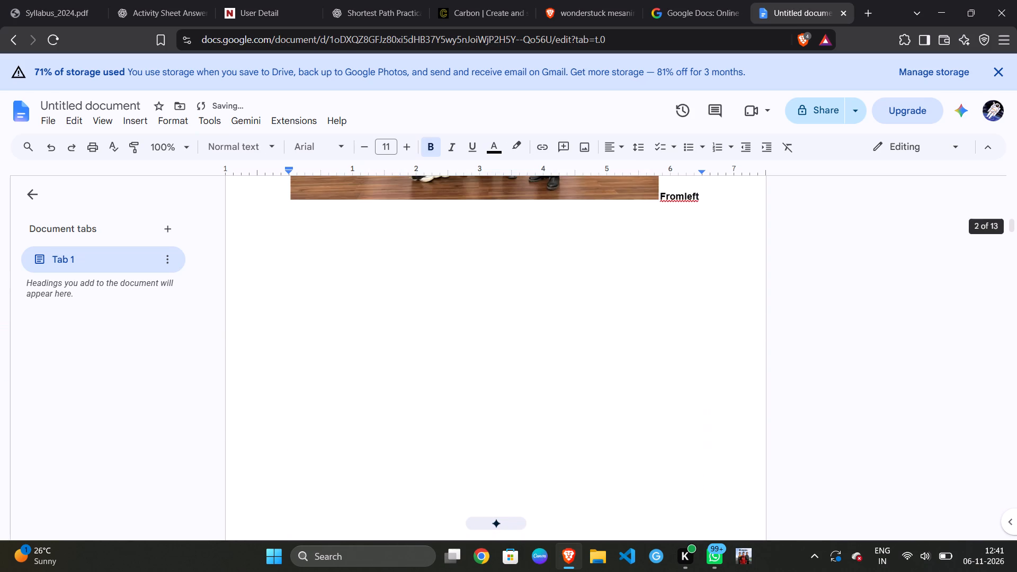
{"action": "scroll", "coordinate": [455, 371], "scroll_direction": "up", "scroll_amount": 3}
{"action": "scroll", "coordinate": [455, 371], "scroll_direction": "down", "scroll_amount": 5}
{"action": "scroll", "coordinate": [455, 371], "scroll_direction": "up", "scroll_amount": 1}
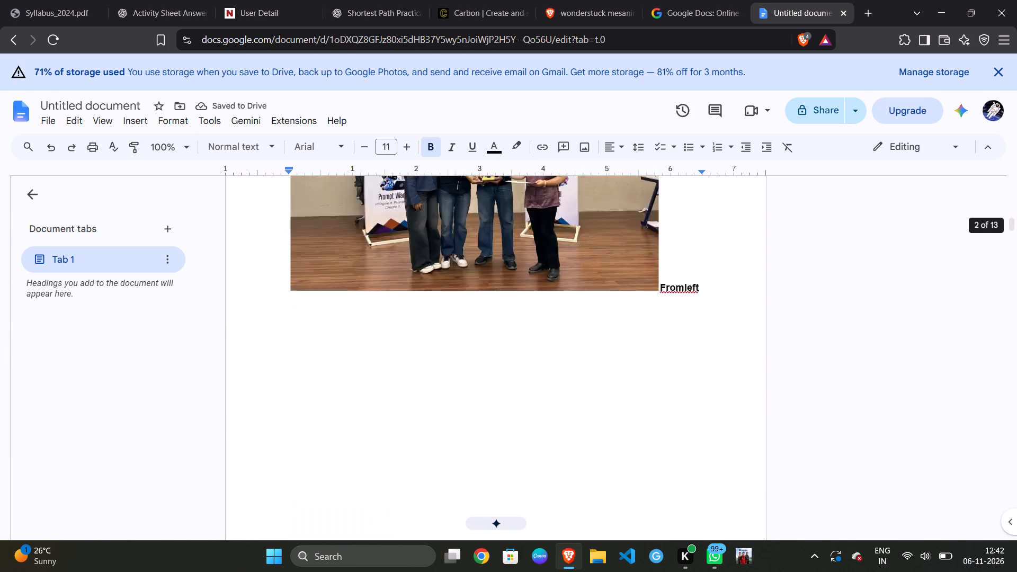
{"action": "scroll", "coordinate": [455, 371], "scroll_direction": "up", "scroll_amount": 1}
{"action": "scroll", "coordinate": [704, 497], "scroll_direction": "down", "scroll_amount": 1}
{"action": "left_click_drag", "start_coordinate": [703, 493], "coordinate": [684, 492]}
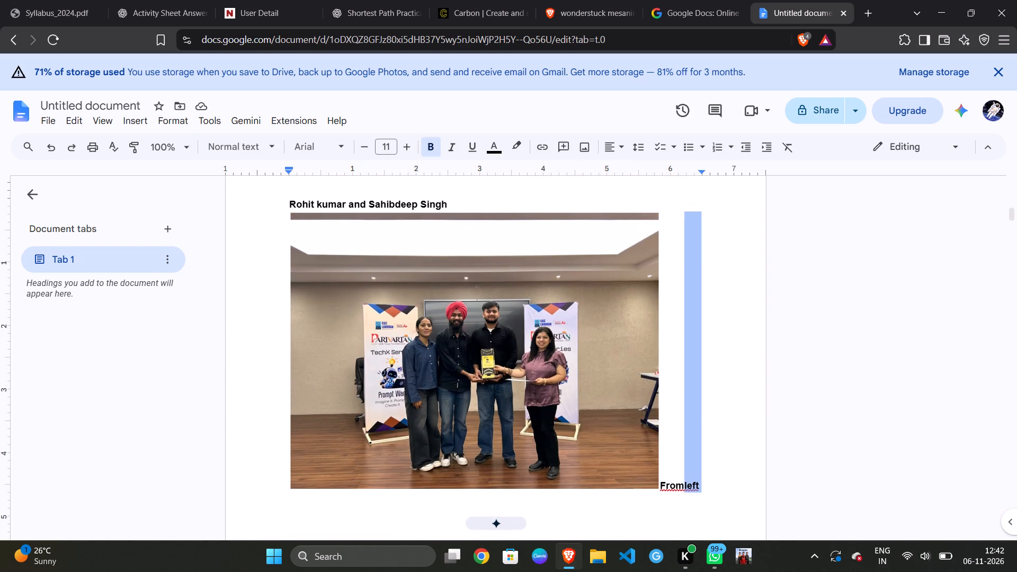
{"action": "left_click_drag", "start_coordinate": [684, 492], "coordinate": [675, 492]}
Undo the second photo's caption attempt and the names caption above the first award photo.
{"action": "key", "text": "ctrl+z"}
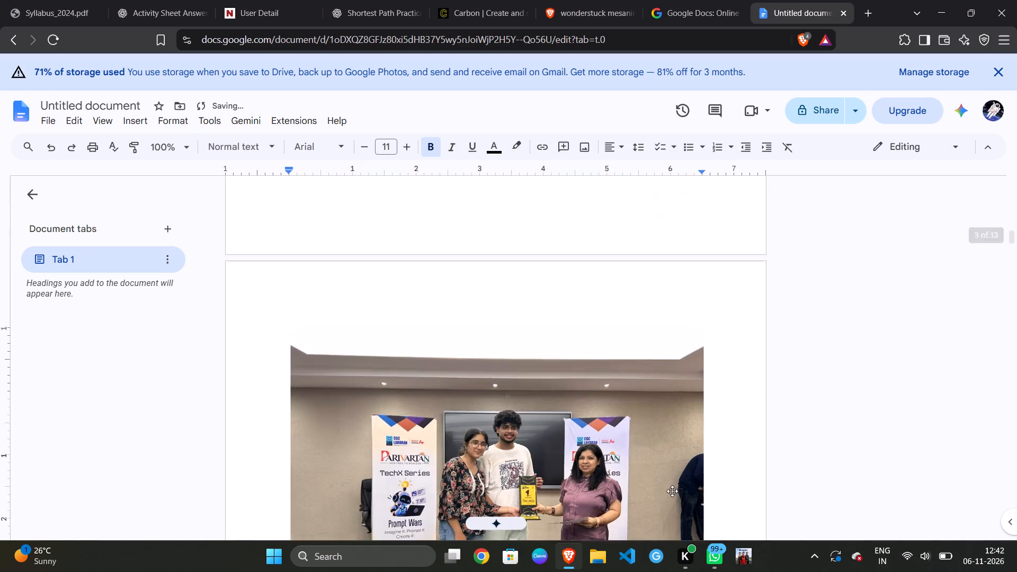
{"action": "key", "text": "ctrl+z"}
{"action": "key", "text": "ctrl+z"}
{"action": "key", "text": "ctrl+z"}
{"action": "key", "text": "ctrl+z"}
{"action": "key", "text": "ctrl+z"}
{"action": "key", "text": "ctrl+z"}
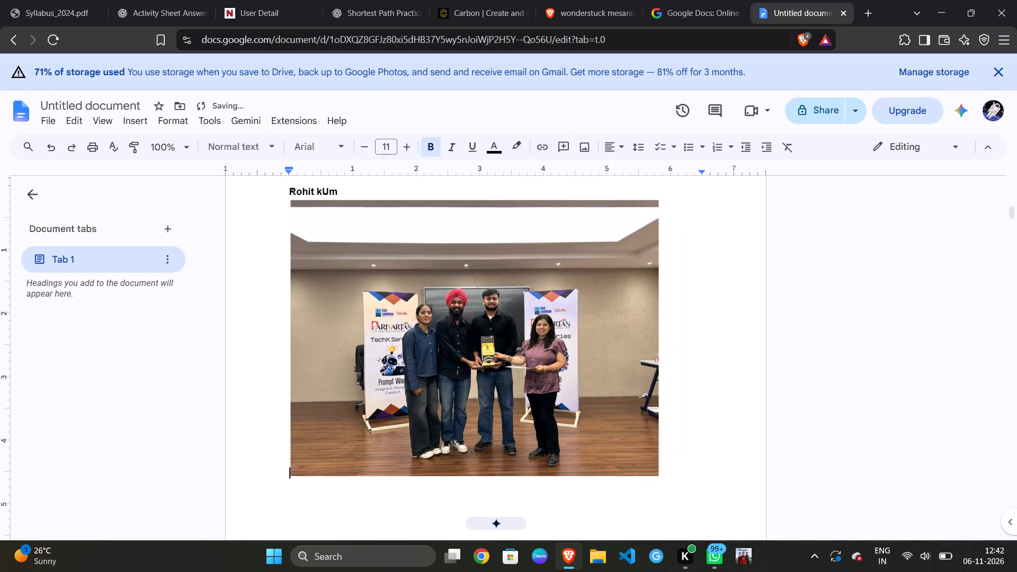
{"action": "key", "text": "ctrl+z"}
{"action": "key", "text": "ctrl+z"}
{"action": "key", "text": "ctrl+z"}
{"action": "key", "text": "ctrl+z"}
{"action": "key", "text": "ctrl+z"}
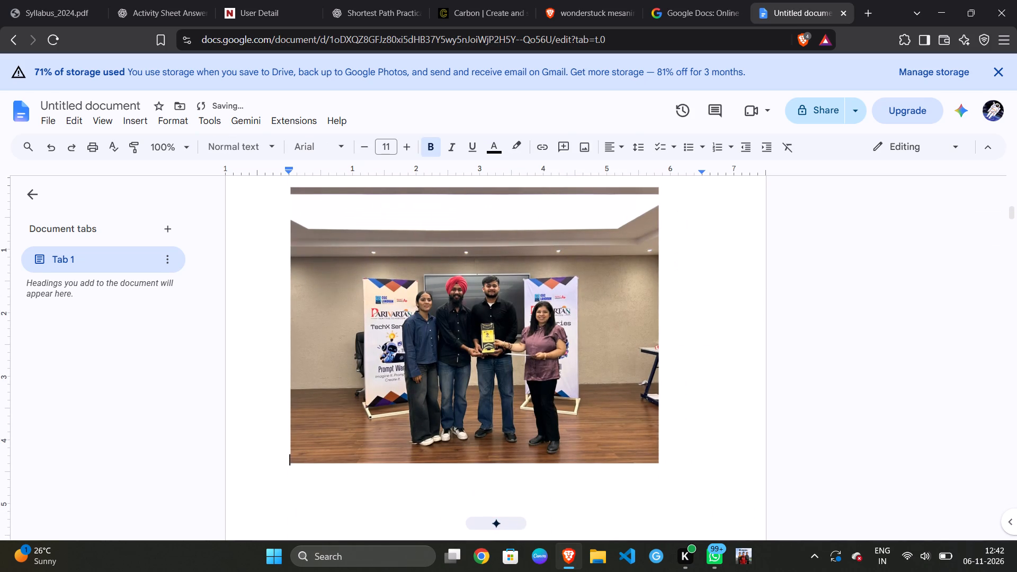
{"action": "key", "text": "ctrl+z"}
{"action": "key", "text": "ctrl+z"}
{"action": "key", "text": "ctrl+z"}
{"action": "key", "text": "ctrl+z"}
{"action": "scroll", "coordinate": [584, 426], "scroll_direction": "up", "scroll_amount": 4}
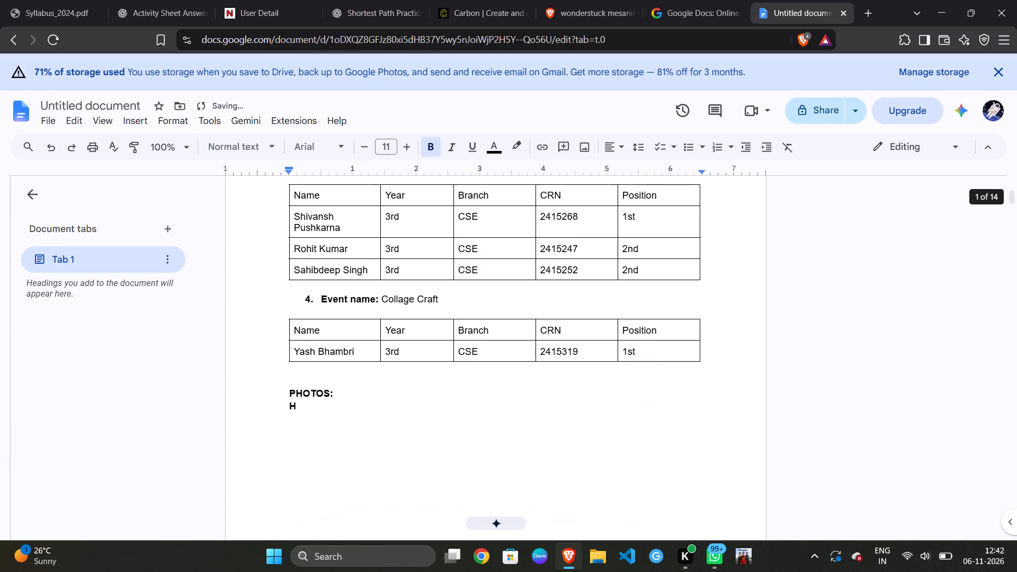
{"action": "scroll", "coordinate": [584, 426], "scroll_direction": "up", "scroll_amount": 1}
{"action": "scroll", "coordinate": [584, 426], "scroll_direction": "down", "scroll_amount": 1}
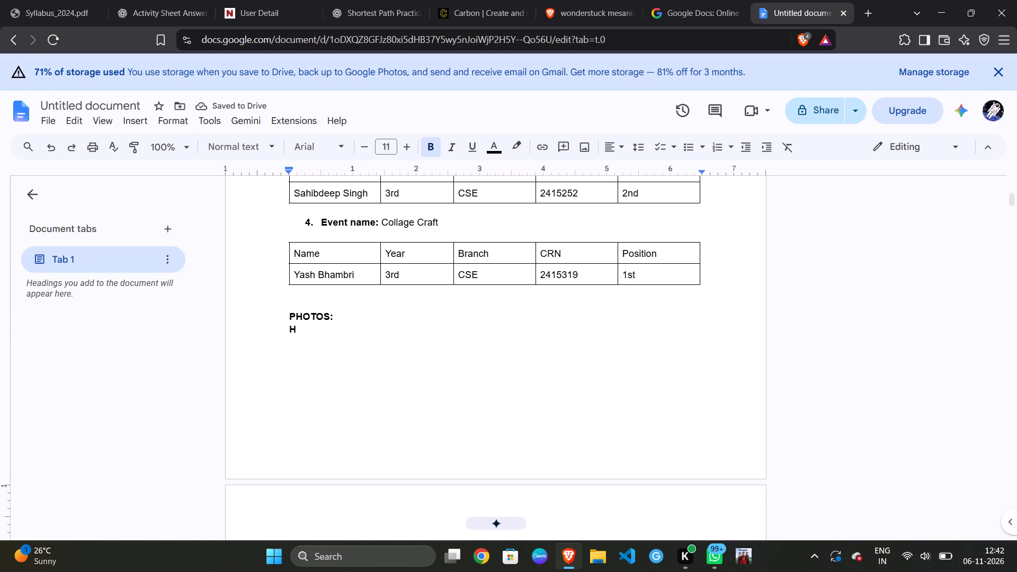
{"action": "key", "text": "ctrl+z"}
Delete the PHOTOS heading and the stray letter H below the Collage Craft table.
{"action": "scroll", "coordinate": [302, 337], "scroll_direction": "up", "scroll_amount": 4}
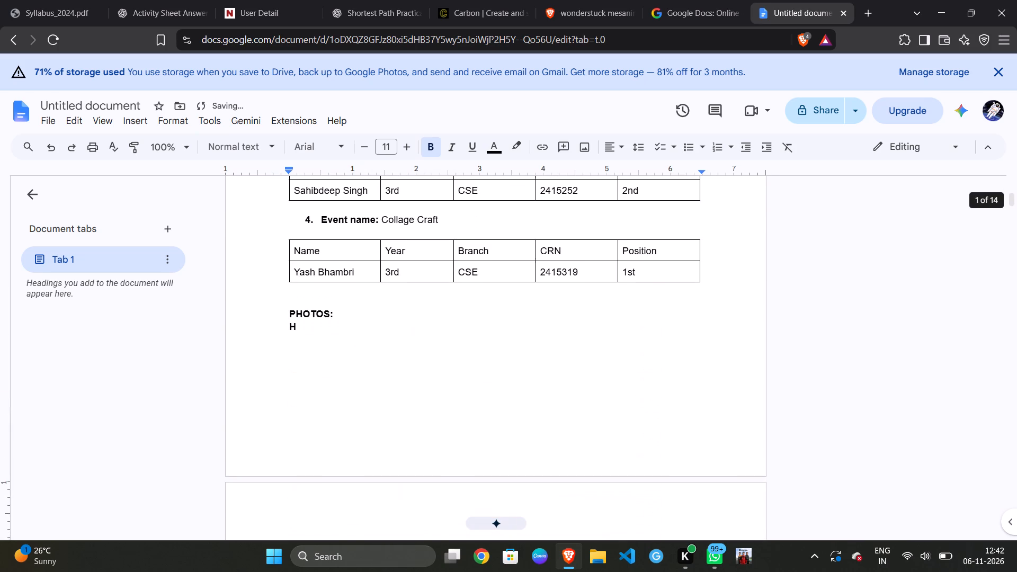
{"action": "left_click_drag", "start_coordinate": [305, 333], "coordinate": [286, 320]}
{"action": "key", "text": "BackSpace"}
Delete all the award and group photos from the pages following the Collage Craft table.
{"action": "scroll", "coordinate": [447, 443], "scroll_direction": "down", "scroll_amount": 1}
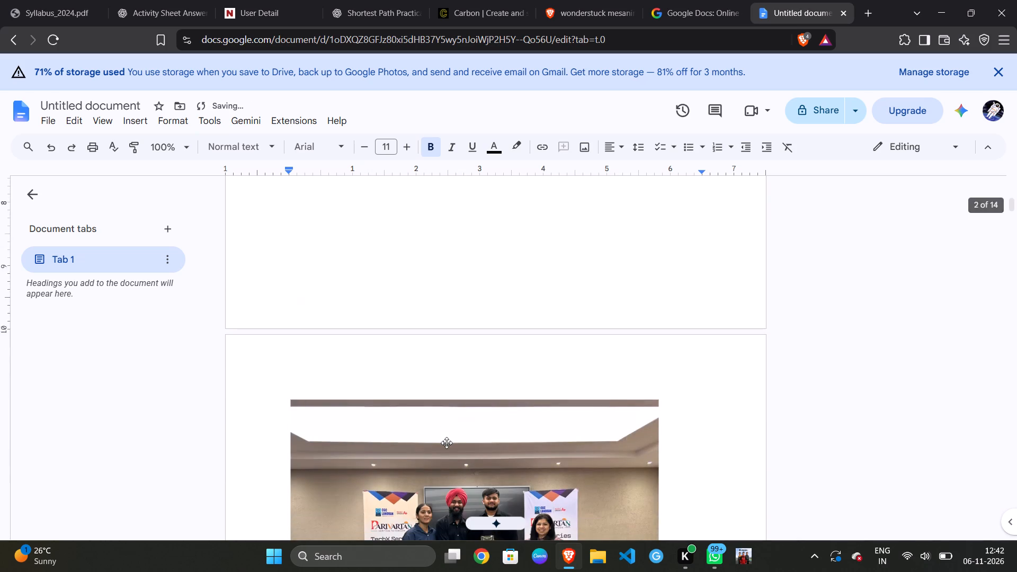
{"action": "scroll", "coordinate": [447, 443], "scroll_direction": "down", "scroll_amount": 1}
{"action": "left_click", "coordinate": [441, 454]}
{"action": "scroll", "coordinate": [441, 454], "scroll_direction": "down", "scroll_amount": 5}
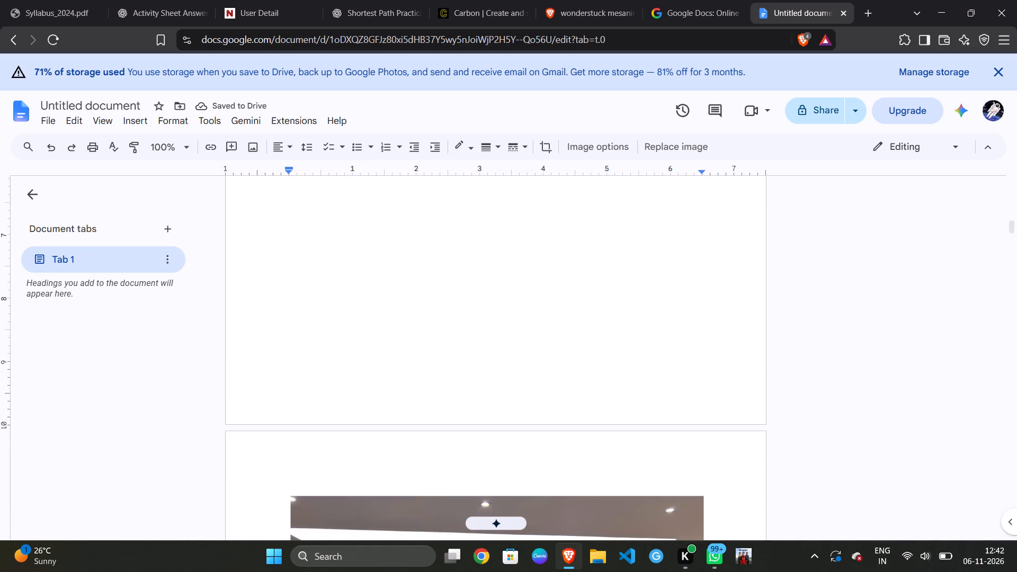
{"action": "scroll", "coordinate": [466, 313], "scroll_direction": "down", "scroll_amount": 3}
{"action": "left_click", "coordinate": [451, 427]}
{"action": "key", "text": "BackSpace"}
{"action": "left_click", "coordinate": [451, 427]}
{"action": "key", "text": "BackSpace"}
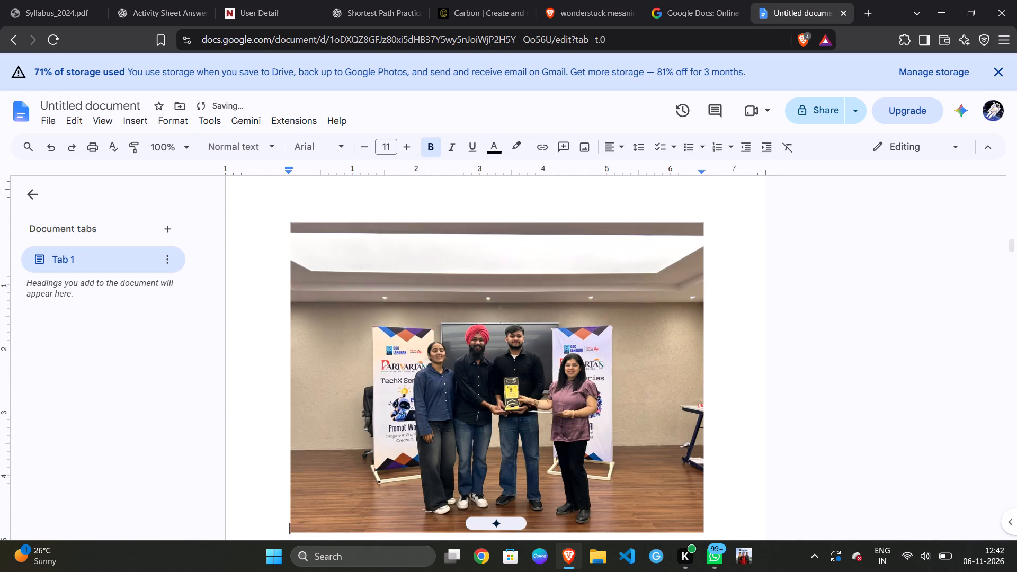
{"action": "left_click", "coordinate": [451, 427]}
{"action": "key", "text": "BackSpace"}
{"action": "left_click", "coordinate": [451, 427]}
{"action": "key", "text": "BackSpace"}
{"action": "left_click", "coordinate": [451, 427]}
{"action": "key", "text": "BackSpace"}
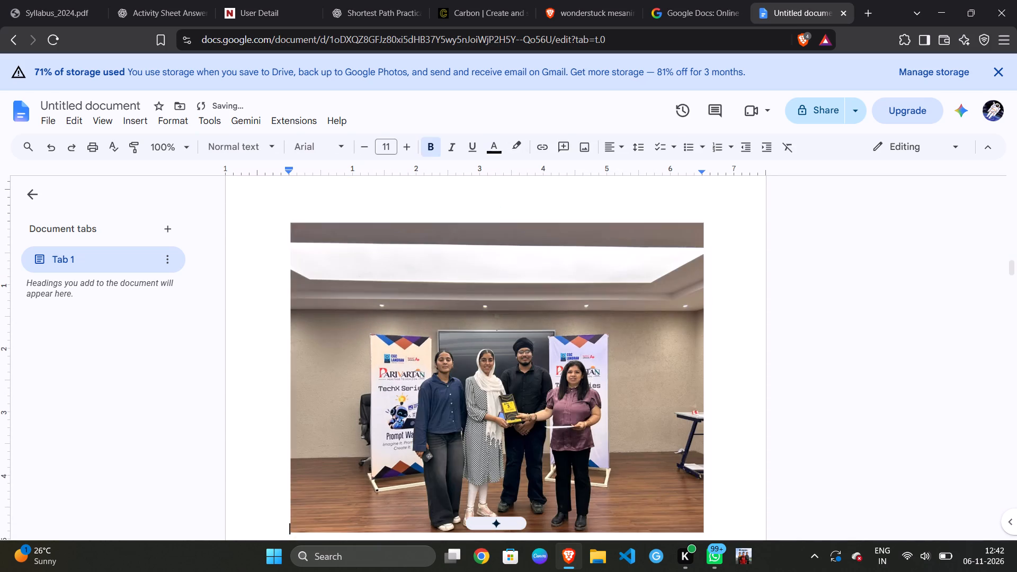
{"action": "left_click", "coordinate": [451, 427]}
{"action": "key", "text": "BackSpace"}
{"action": "left_click", "coordinate": [451, 427]}
{"action": "key", "text": "BackSpace"}
{"action": "left_click", "coordinate": [451, 427]}
{"action": "key", "text": "BackSpace"}
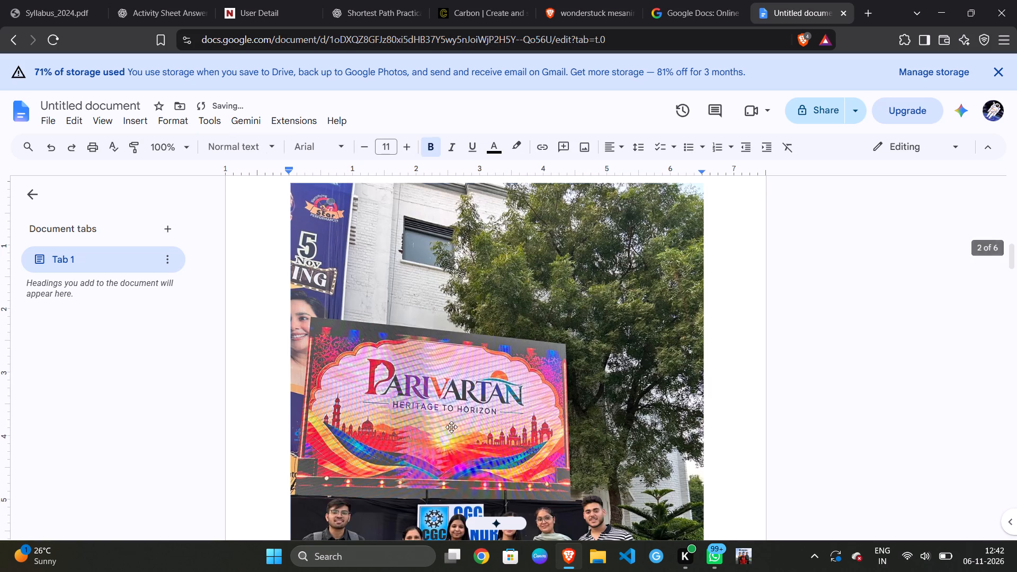
{"action": "left_click", "coordinate": [451, 427]}
{"action": "key", "text": "BackSpace"}
{"action": "left_click", "coordinate": [451, 427]}
{"action": "key", "text": "BackSpace"}
{"action": "left_click", "coordinate": [451, 427]}
{"action": "key", "text": "BackSpace"}
{"action": "left_click", "coordinate": [451, 427]}
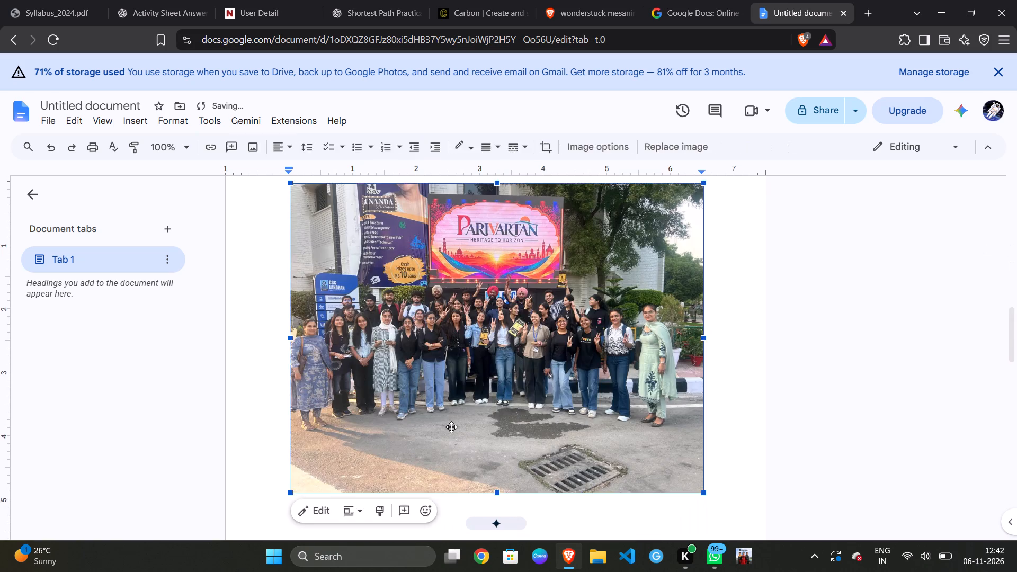
{"action": "key", "text": "BackSpace"}
{"action": "left_click", "coordinate": [451, 427]}
{"action": "key", "text": "BackSpace"}
{"action": "scroll", "coordinate": [451, 427], "scroll_direction": "up", "scroll_amount": 2}
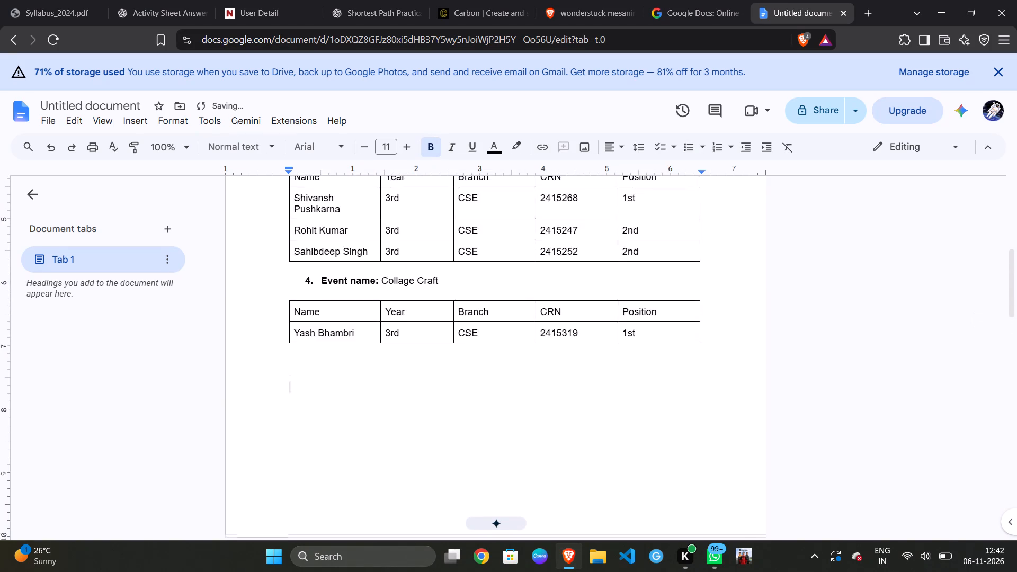
{"action": "scroll", "coordinate": [451, 427], "scroll_direction": "right", "scroll_amount": 1}
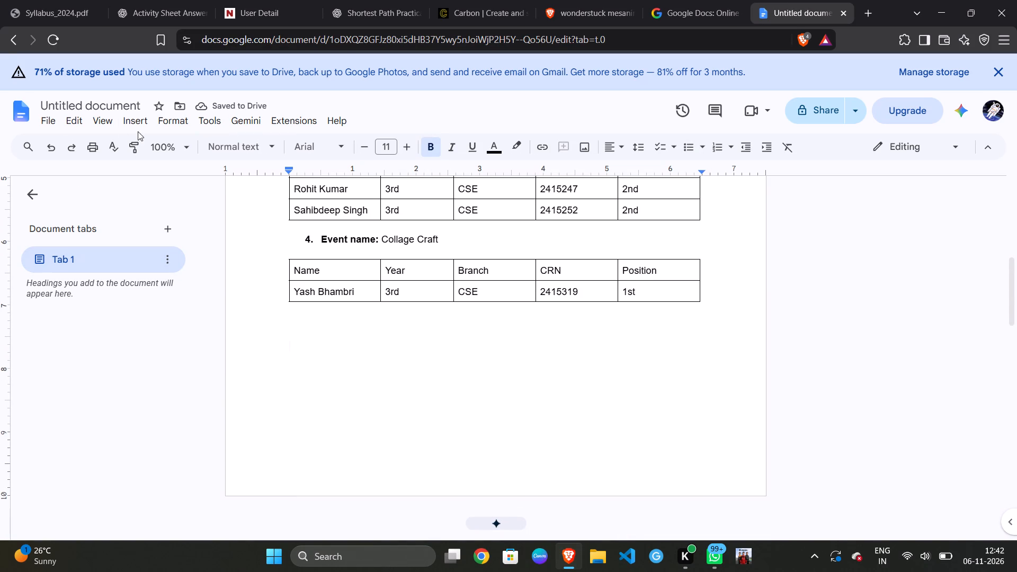
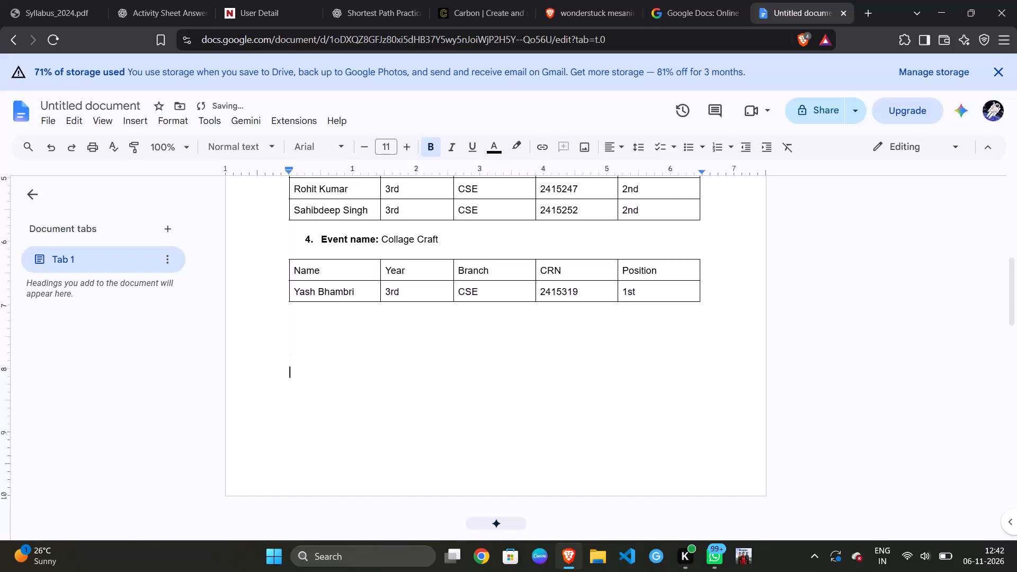
Add a bold "Photos:" heading at the top of a new page after the Collage Craft table.
{"action": "key", "text": "Return"}
{"action": "key", "text": "Return"}
{"action": "key", "text": "Return"}
{"action": "key", "text": "Return"}
{"action": "key", "text": "Return"}
{"action": "key", "text": "Return"}
{"action": "key", "text": "BackSpace"}
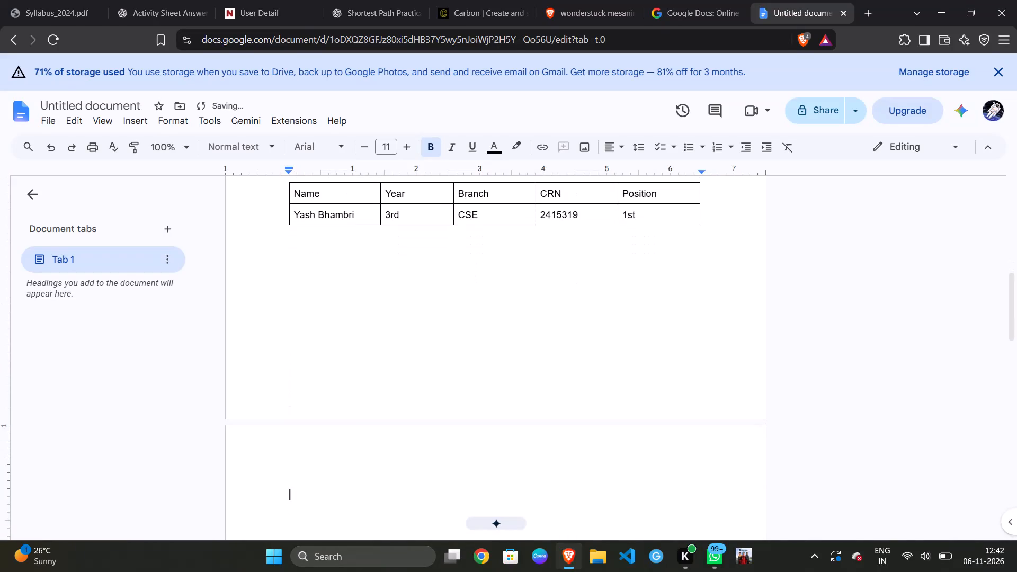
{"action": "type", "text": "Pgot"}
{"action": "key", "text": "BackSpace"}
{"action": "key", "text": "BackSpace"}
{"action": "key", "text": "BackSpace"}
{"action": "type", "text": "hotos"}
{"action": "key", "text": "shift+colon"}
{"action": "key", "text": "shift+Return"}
Paste the Prompt Wars award photo under the "Photos:" heading and start a new line below it.
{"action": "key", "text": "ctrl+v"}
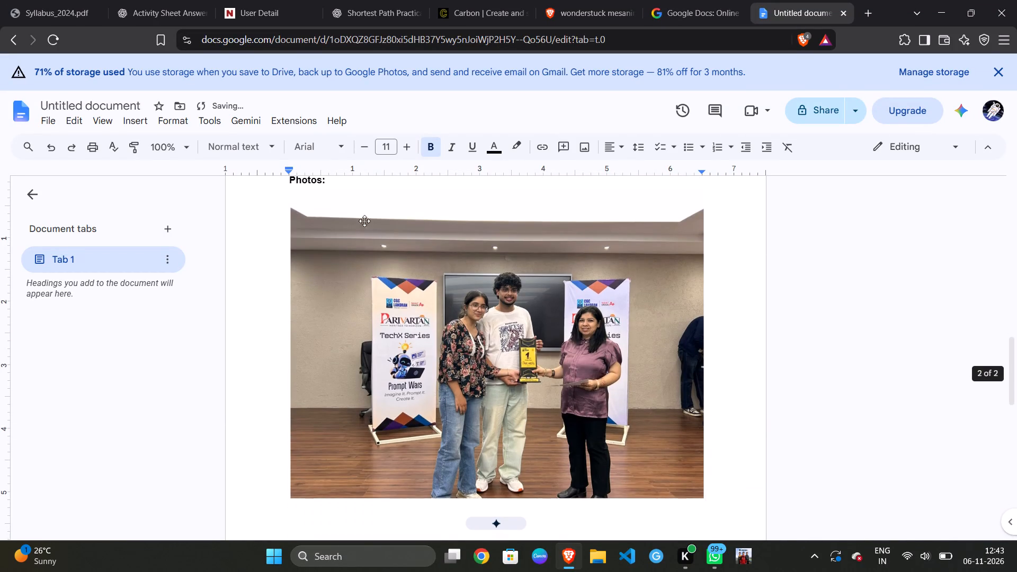
{"action": "scroll", "coordinate": [363, 403], "scroll_direction": "down", "scroll_amount": 1}
{"action": "left_click", "coordinate": [327, 408]}
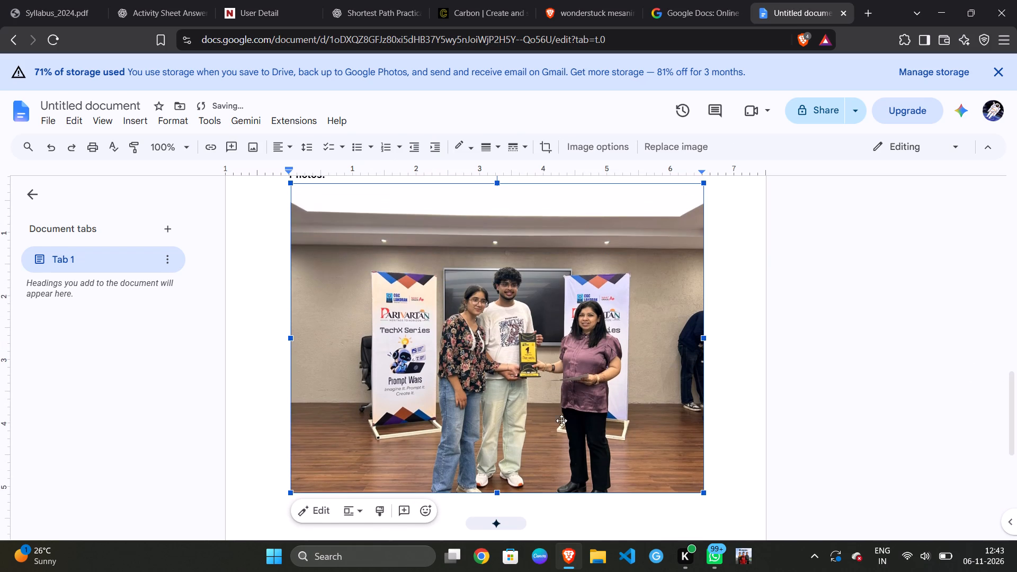
{"action": "left_click", "coordinate": [728, 482]}
{"action": "key", "text": "Return"}
{"action": "key", "text": "Return"}
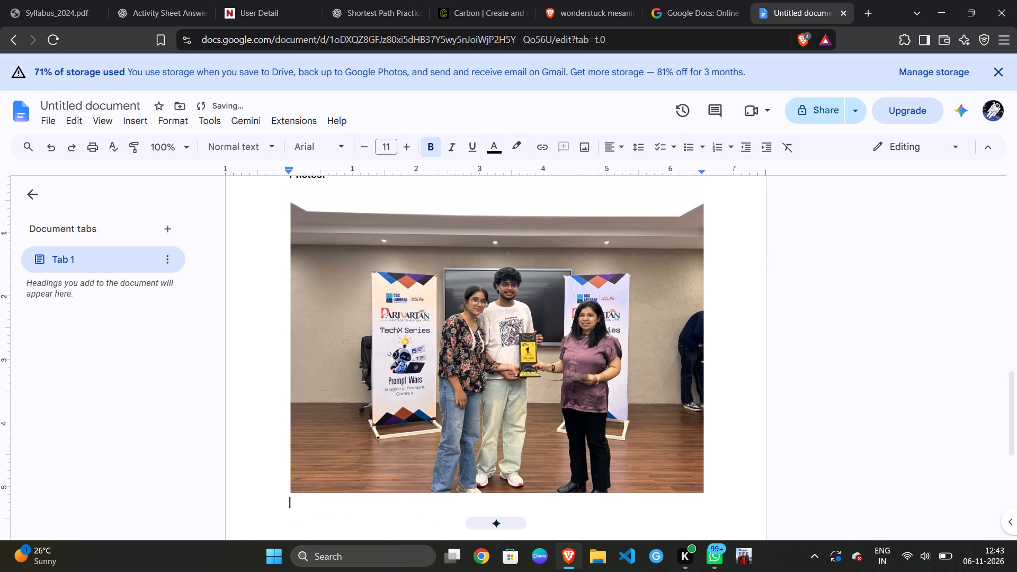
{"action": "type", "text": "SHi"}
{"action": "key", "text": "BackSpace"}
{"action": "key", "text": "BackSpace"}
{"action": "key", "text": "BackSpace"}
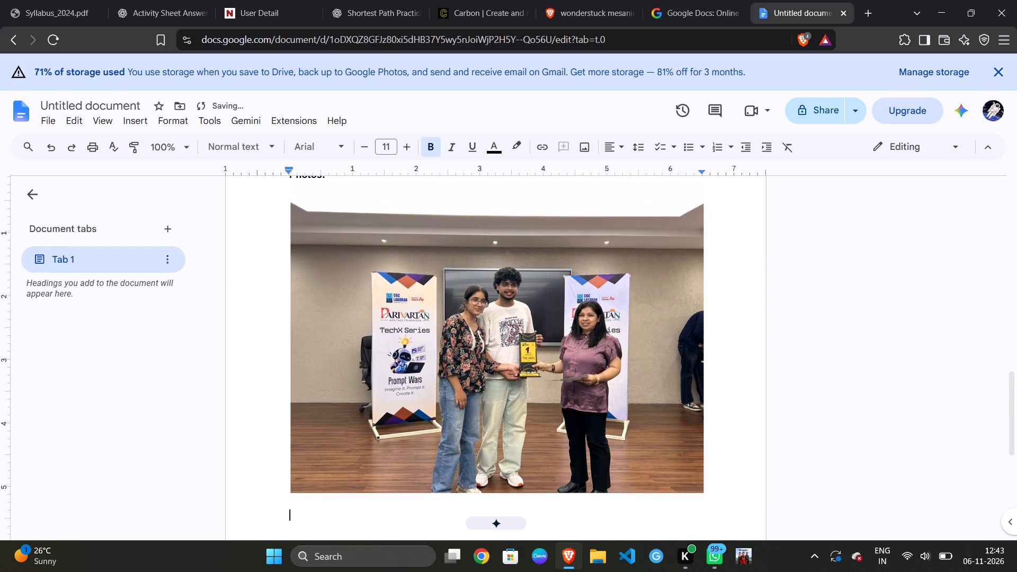
Caption the photo "Event: prompt wars" followed by the two winning students' names in parentheses, capitalising the first student's name.
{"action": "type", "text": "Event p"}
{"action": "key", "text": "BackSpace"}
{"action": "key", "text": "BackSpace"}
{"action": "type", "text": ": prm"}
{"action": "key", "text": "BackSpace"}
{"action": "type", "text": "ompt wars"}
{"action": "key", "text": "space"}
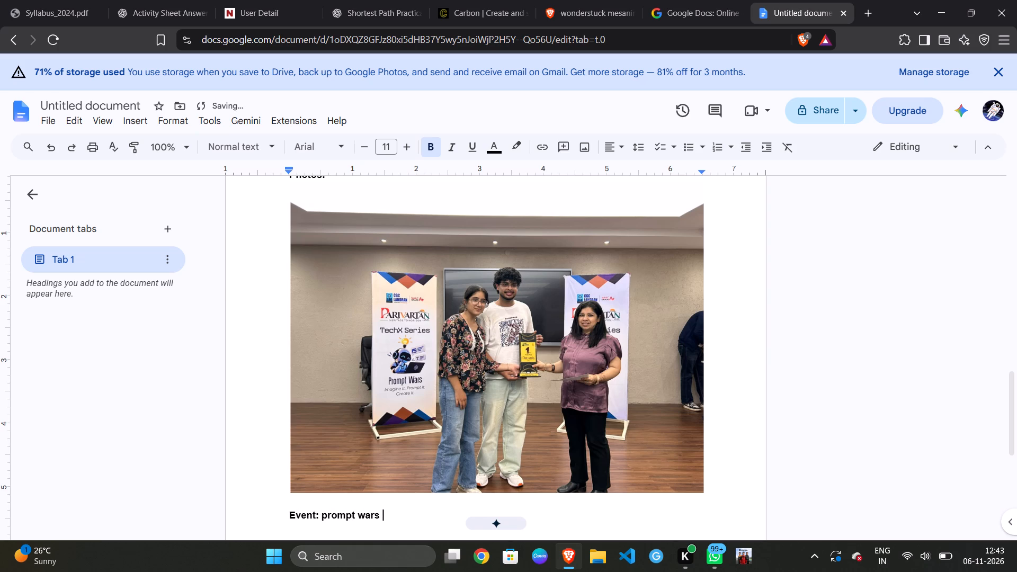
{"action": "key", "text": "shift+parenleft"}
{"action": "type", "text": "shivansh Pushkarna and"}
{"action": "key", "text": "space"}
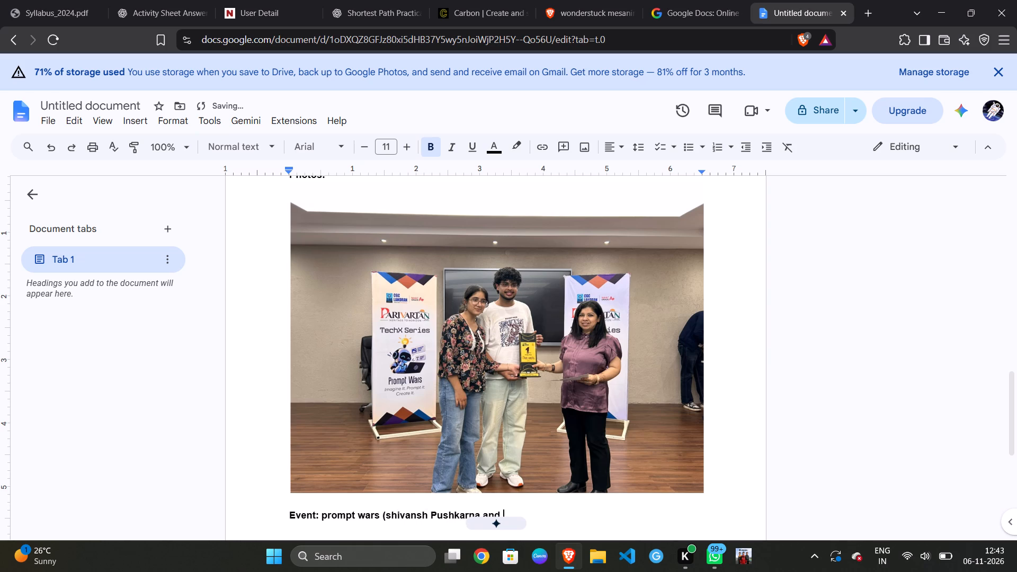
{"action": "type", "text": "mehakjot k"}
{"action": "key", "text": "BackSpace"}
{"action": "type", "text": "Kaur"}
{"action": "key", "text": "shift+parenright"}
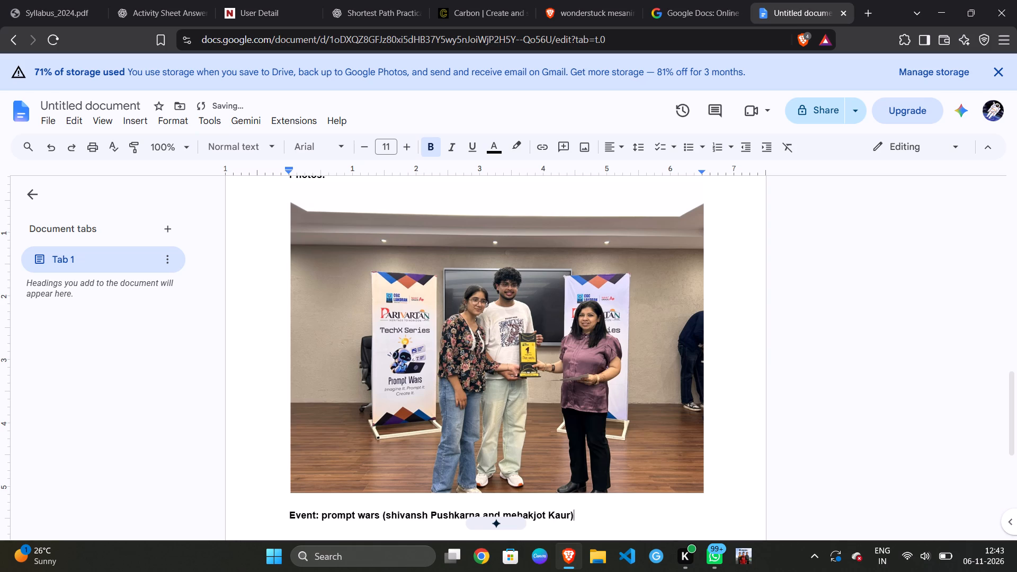
{"action": "left_click", "coordinate": [390, 519]}
{"action": "key", "text": "BackSpace"}
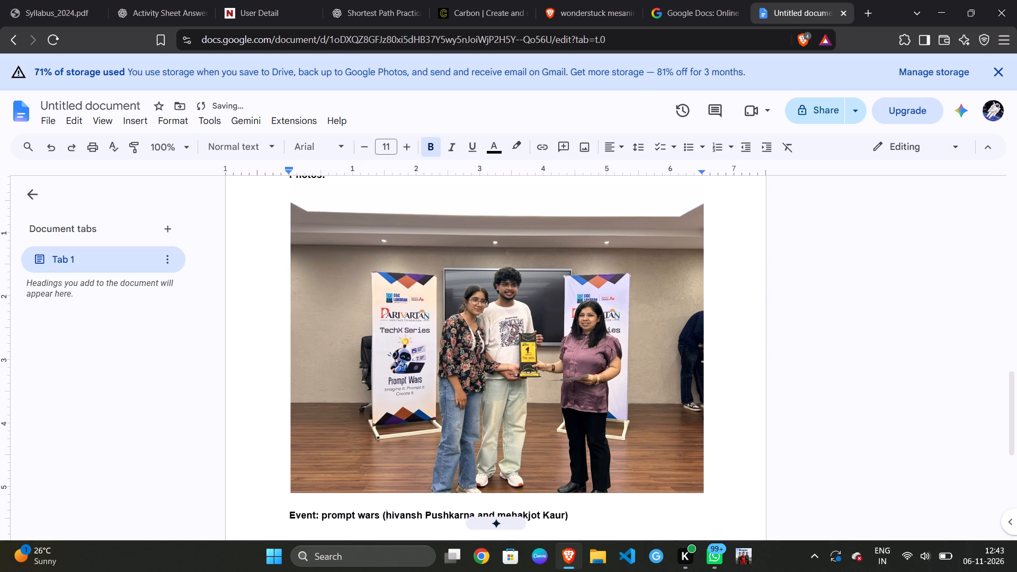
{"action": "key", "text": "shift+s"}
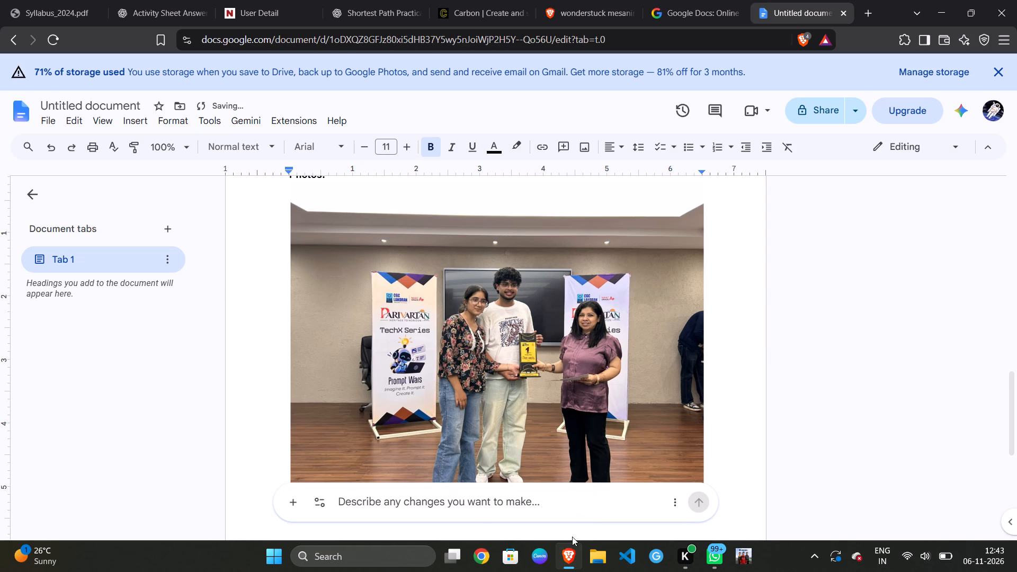
Append "- 1st prize" to the end of the prompt wars caption.
{"action": "left_click_drag", "start_coordinate": [572, 537], "coordinate": [559, 429]}
{"action": "scroll", "coordinate": [559, 429], "scroll_direction": "down", "scroll_amount": 2}
{"action": "left_click", "coordinate": [589, 382]}
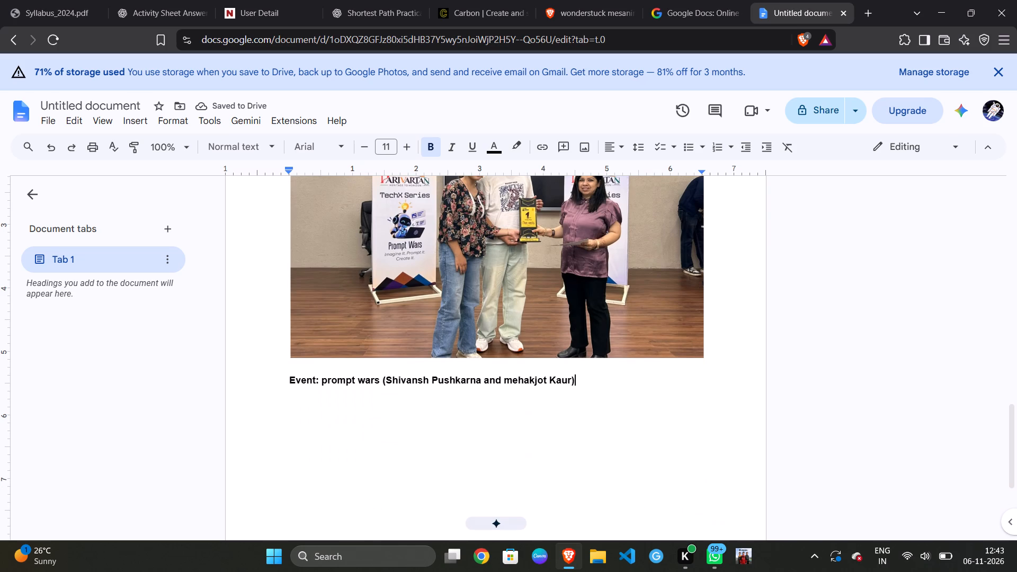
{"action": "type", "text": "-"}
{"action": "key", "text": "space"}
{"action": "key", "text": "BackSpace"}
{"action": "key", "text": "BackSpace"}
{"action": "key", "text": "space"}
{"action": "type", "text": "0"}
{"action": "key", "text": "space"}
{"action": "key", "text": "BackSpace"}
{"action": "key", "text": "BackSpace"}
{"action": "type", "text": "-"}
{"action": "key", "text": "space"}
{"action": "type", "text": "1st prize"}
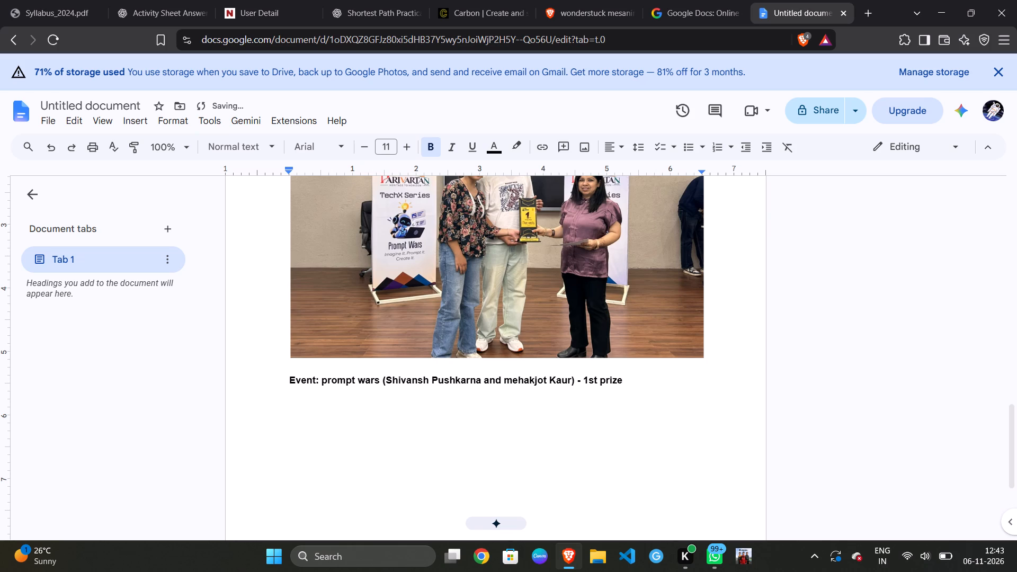
Move the prompt wars caption above the photo, leaving one blank line between it and the "Photos:" heading.
{"action": "left_click_drag", "start_coordinate": [626, 386], "coordinate": [288, 383]}
{"action": "key", "text": "ctrl+x"}
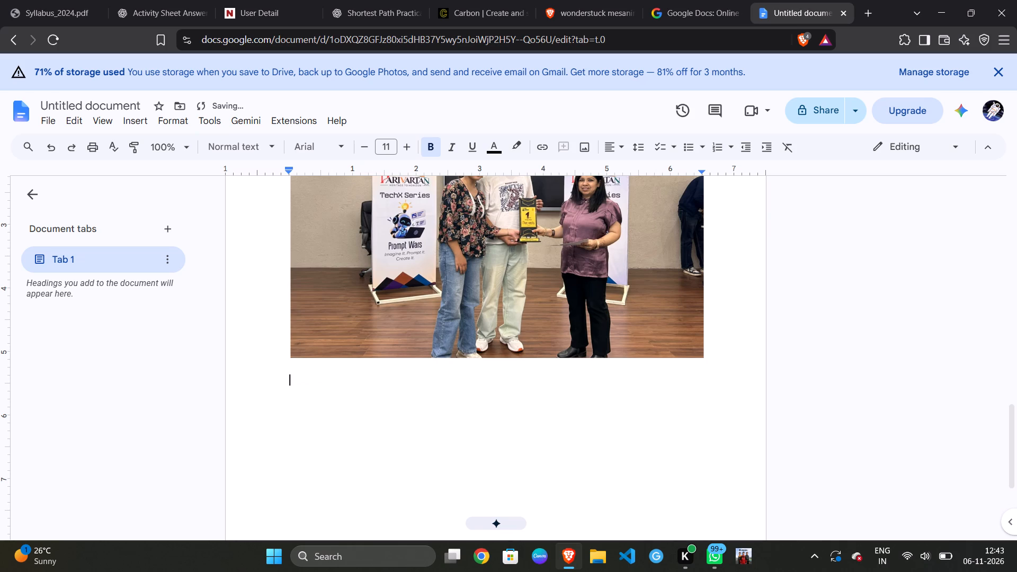
{"action": "scroll", "coordinate": [372, 361], "scroll_direction": "up", "scroll_amount": 3}
{"action": "left_click", "coordinate": [337, 258]}
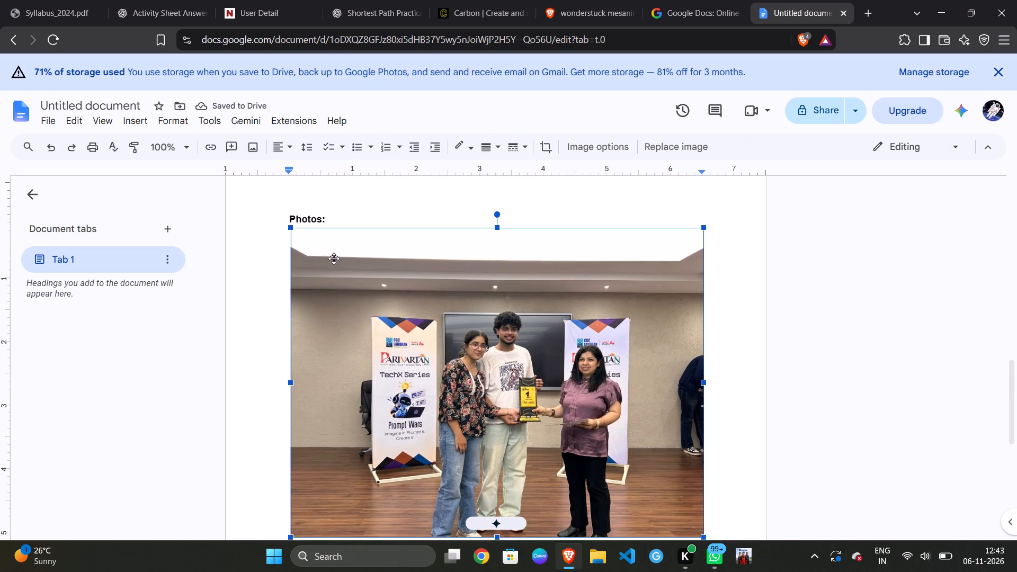
{"action": "left_click_drag", "start_coordinate": [361, 298], "coordinate": [359, 363]}
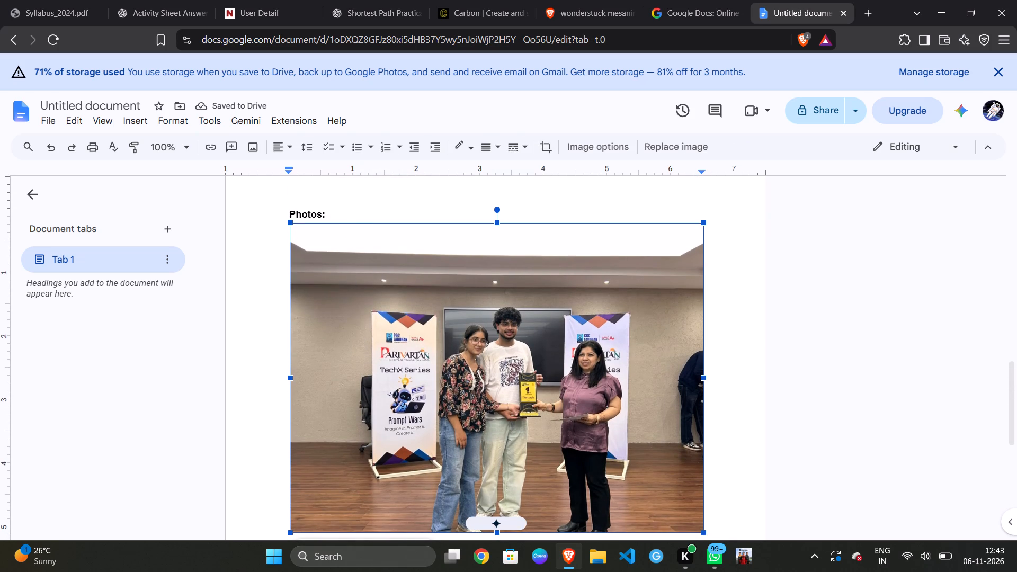
{"action": "left_click", "coordinate": [352, 214]}
{"action": "key", "text": "Return"}
{"action": "key", "text": "ctrl+v"}
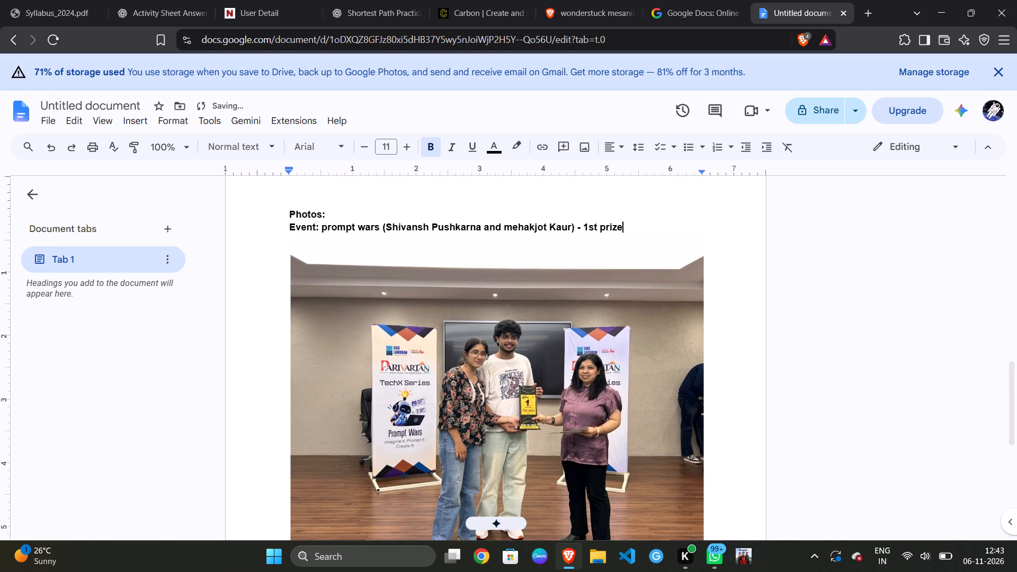
{"action": "left_click", "coordinate": [334, 212]}
{"action": "key", "text": "Return"}
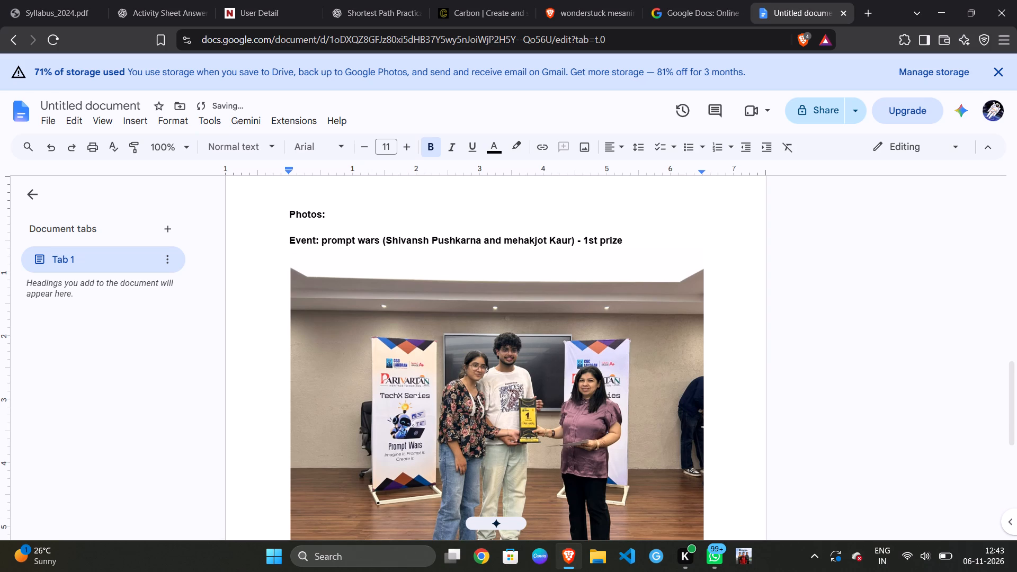
Increase the prompt wars caption's font size to 17.
{"action": "left_click_drag", "start_coordinate": [289, 243], "coordinate": [668, 242]}
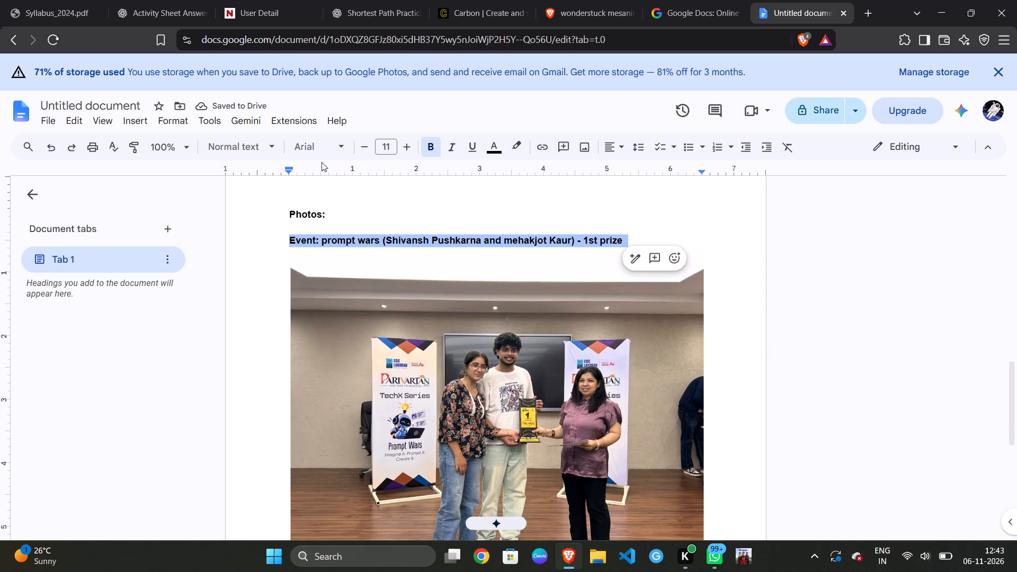
{"action": "triple_click", "coordinate": [409, 149]}
{"action": "double_click", "coordinate": [409, 148]}
{"action": "left_click", "coordinate": [409, 148]}
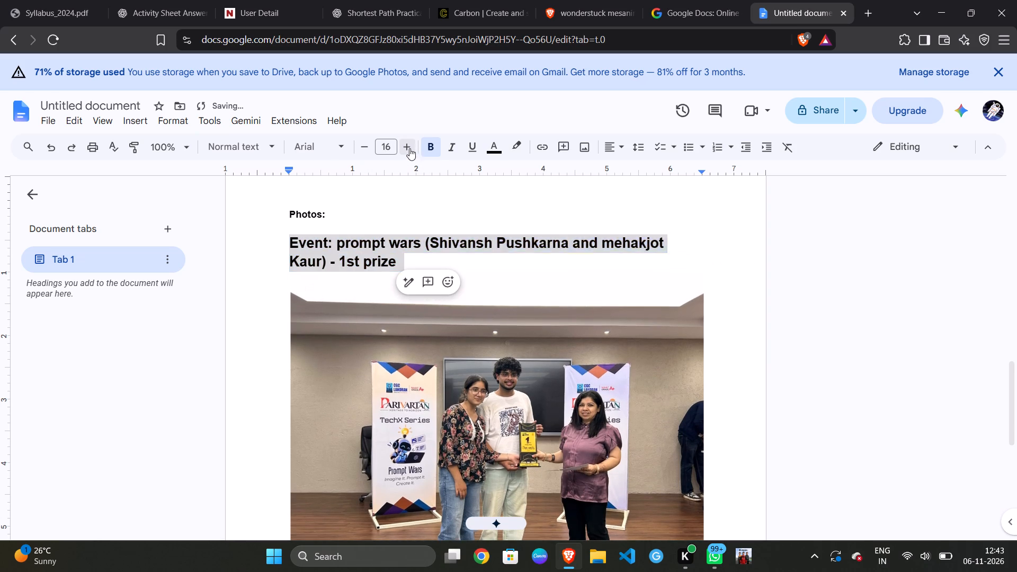
Insert blank lines below the award photo, filling most of the remaining space on the page.
{"action": "scroll", "coordinate": [304, 311], "scroll_direction": "down", "scroll_amount": 4}
{"action": "left_click", "coordinate": [304, 311]}
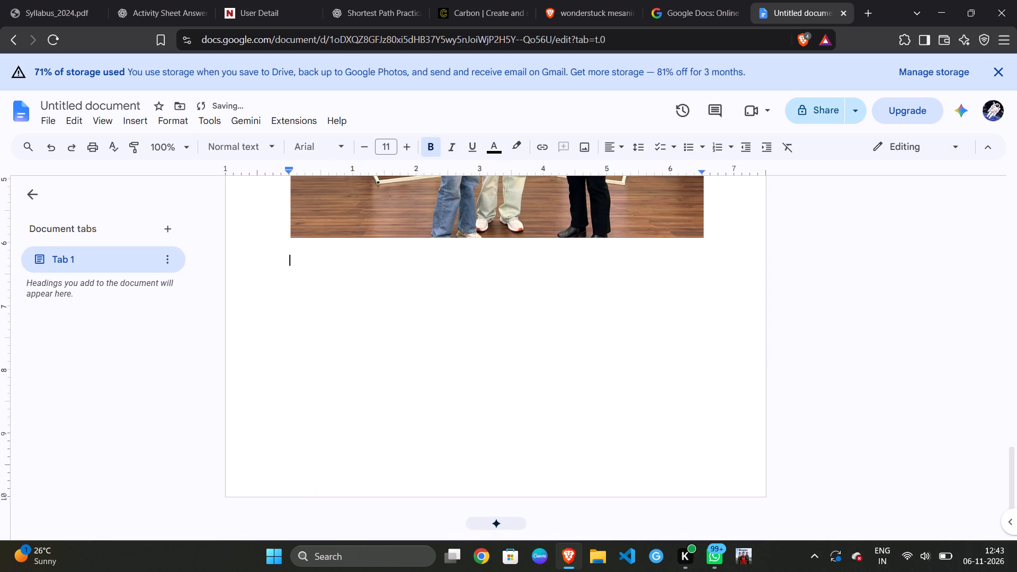
{"action": "key", "text": "Return"}
{"action": "key", "text": "Return"}
{"action": "key", "text": "Return"}
{"action": "key", "text": "Return"}
{"action": "key", "text": "Return"}
{"action": "key", "text": "Return"}
{"action": "key", "text": "Return"}
{"action": "key", "text": "Return"}
{"action": "key", "text": "Return"}
{"action": "key", "text": "Return"}
{"action": "key", "text": "Return"}
{"action": "key", "text": "Return"}
{"action": "key", "text": "Return"}
{"action": "key", "text": "Return"}
{"action": "key", "text": "BackSpace"}
{"action": "key", "text": "BackSpace"}
{"action": "key", "text": "BackSpace"}
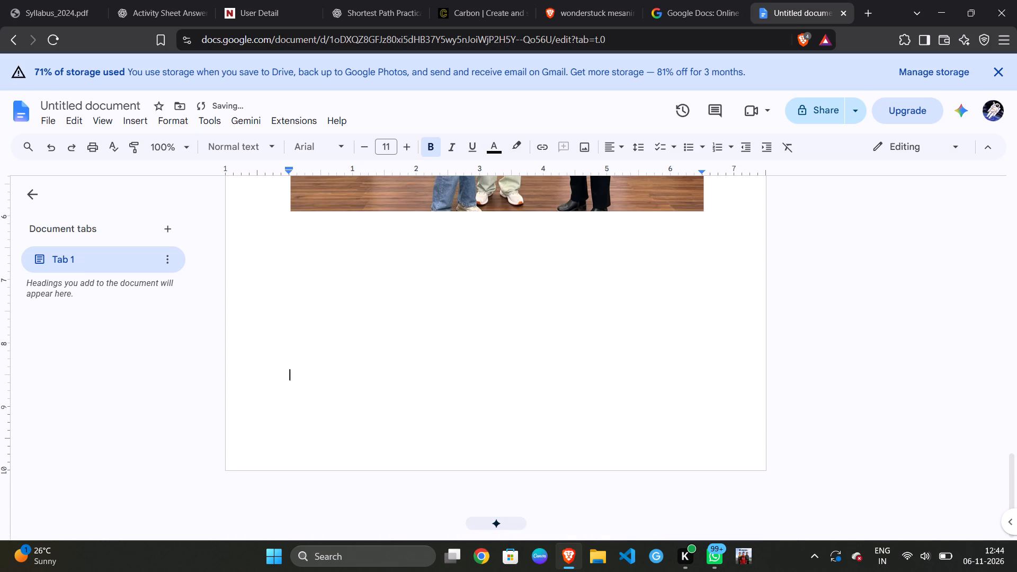
Enlarge the Prompt Wars award photo proportionally to about 6.9 inches wide.
{"action": "scroll", "coordinate": [304, 311], "scroll_direction": "up", "scroll_amount": 1}
{"action": "left_click", "coordinate": [465, 221]}
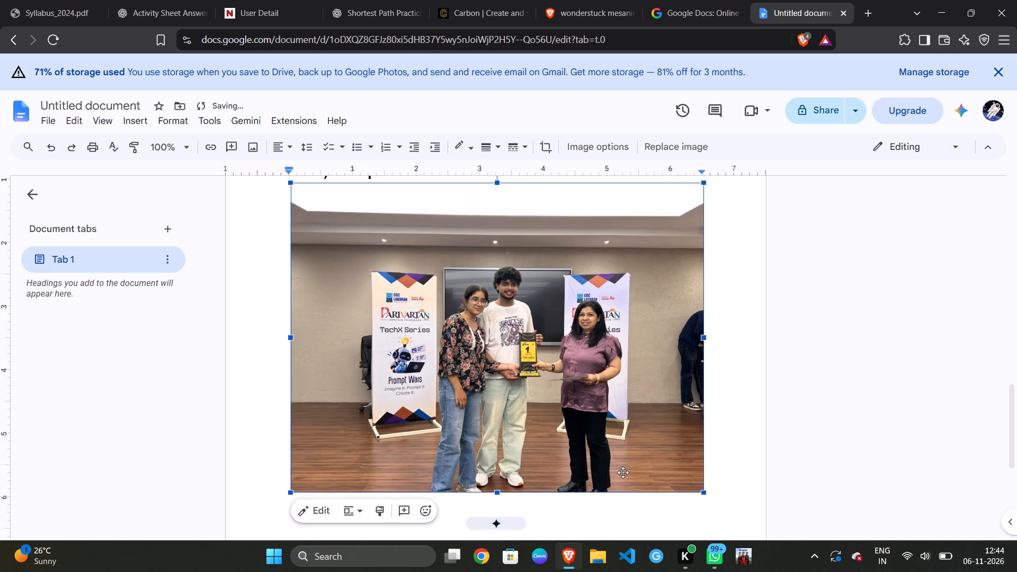
{"action": "left_click", "coordinate": [703, 497]}
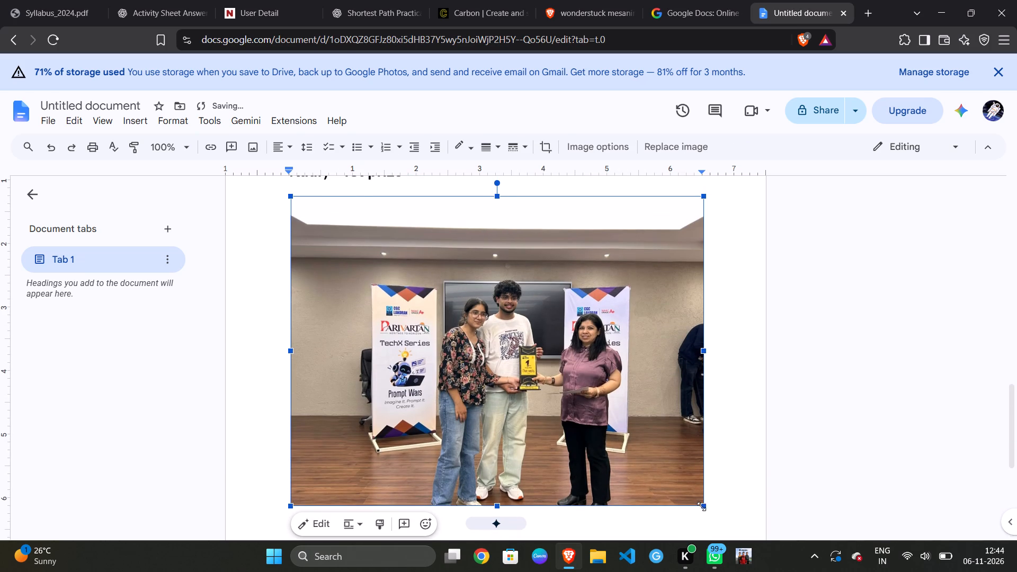
{"action": "left_click_drag", "start_coordinate": [702, 506], "coordinate": [719, 524]}
Add more blank lines below the enlarged photo, continuing toward the following page.
{"action": "scroll", "coordinate": [481, 444], "scroll_direction": "down", "scroll_amount": 2}
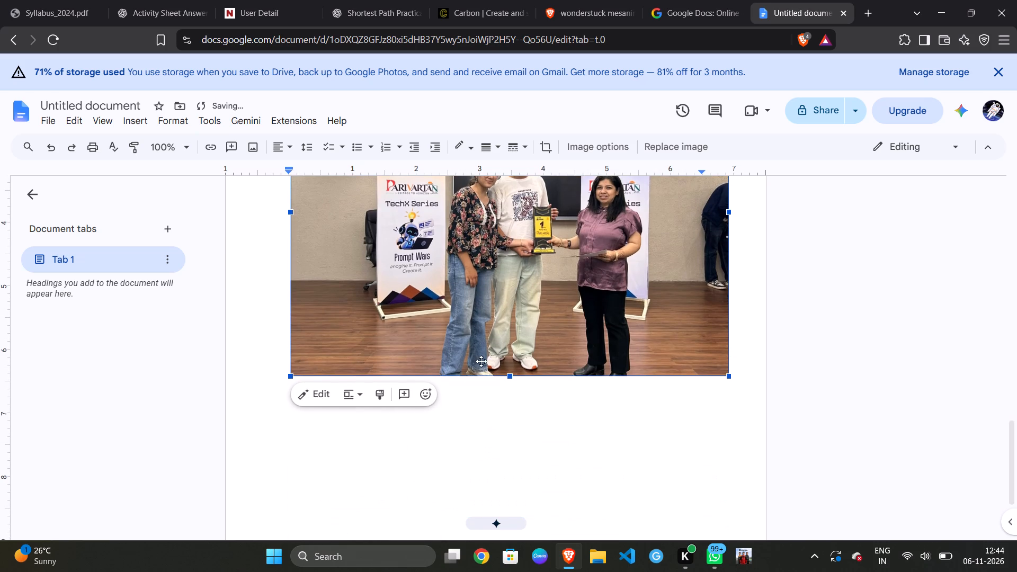
{"action": "scroll", "coordinate": [454, 468], "scroll_direction": "down", "scroll_amount": 1}
{"action": "left_click", "coordinate": [253, 369]}
{"action": "key", "text": "Return"}
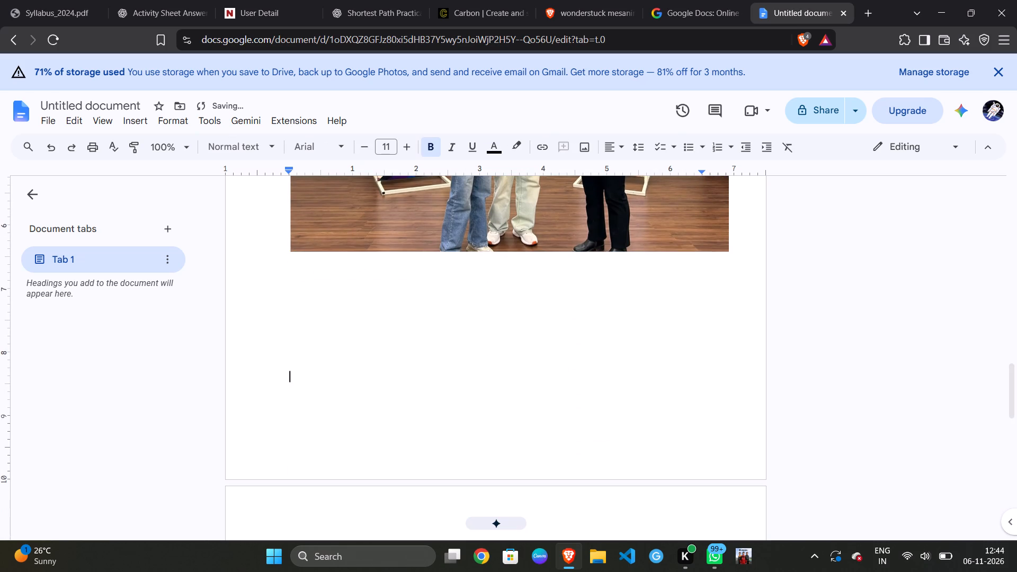
{"action": "key", "text": "Return"}
{"action": "key", "text": "Return"}
{"action": "key", "text": "Return"}
{"action": "key", "text": "Return"}
{"action": "key", "text": "BackSpace"}
{"action": "key", "text": "BackSpace"}
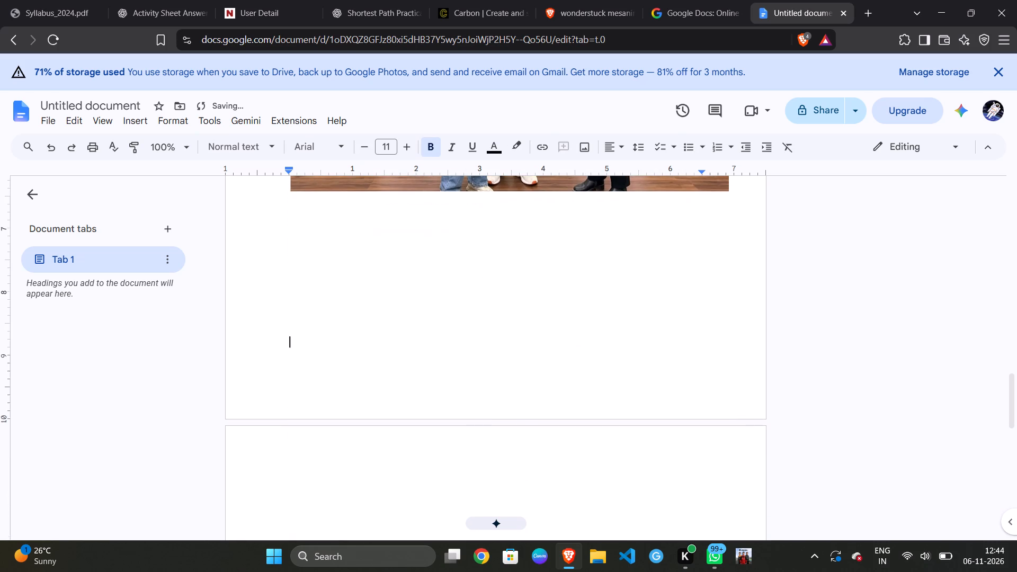
{"action": "key", "text": "Return"}
Copy the 1st prize prompt wars caption above the award photo and paste it at the start of the following page.
{"action": "scroll", "coordinate": [343, 337], "scroll_direction": "up", "scroll_amount": 2}
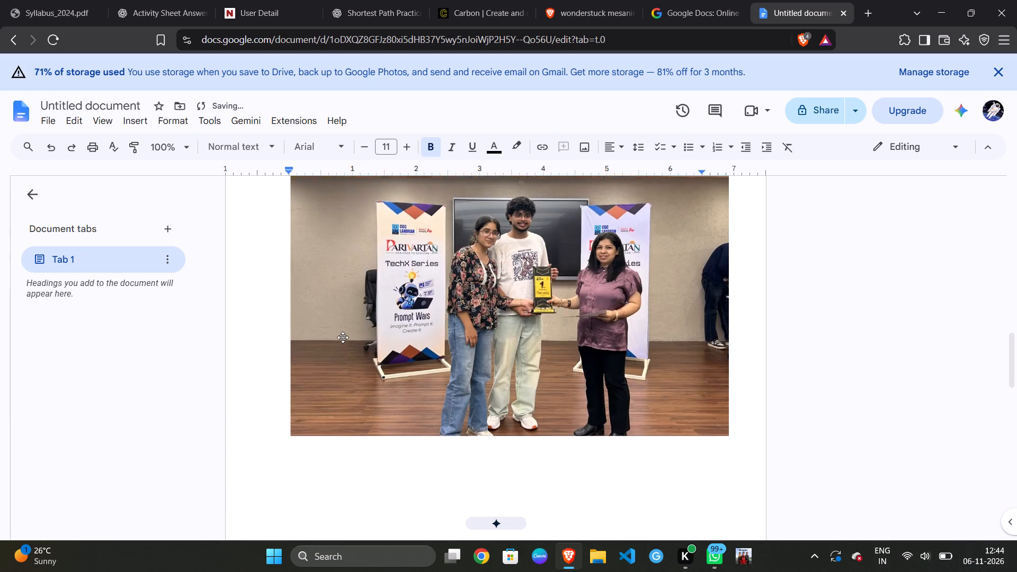
{"action": "scroll", "coordinate": [343, 337], "scroll_direction": "up", "scroll_amount": 3}
{"action": "left_click_drag", "start_coordinate": [412, 367], "coordinate": [288, 339]}
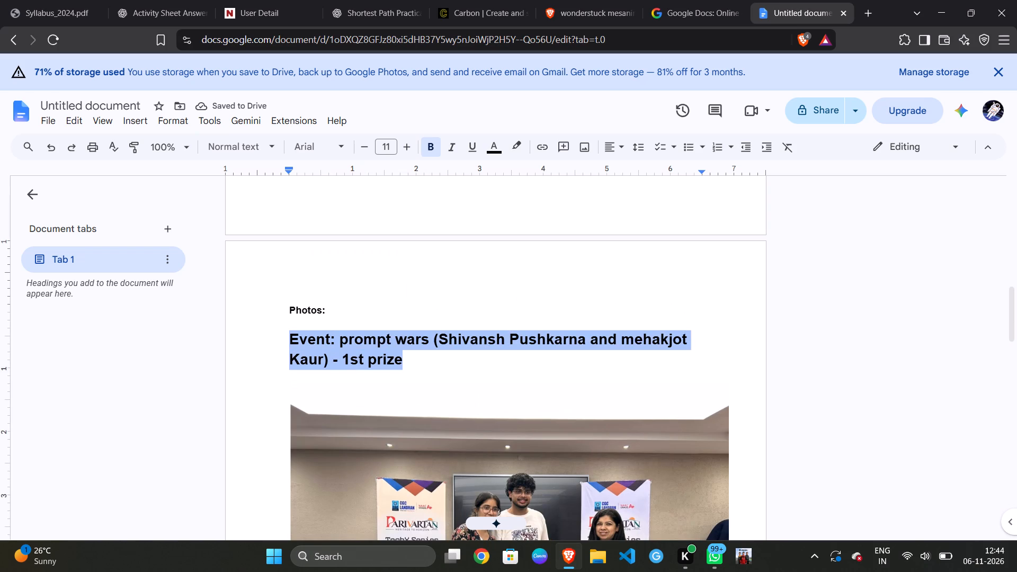
{"action": "left_click_drag", "start_coordinate": [288, 339], "coordinate": [286, 340]}
{"action": "key", "text": "ctrl+c"}
{"action": "scroll", "coordinate": [286, 340], "scroll_direction": "down", "scroll_amount": 6}
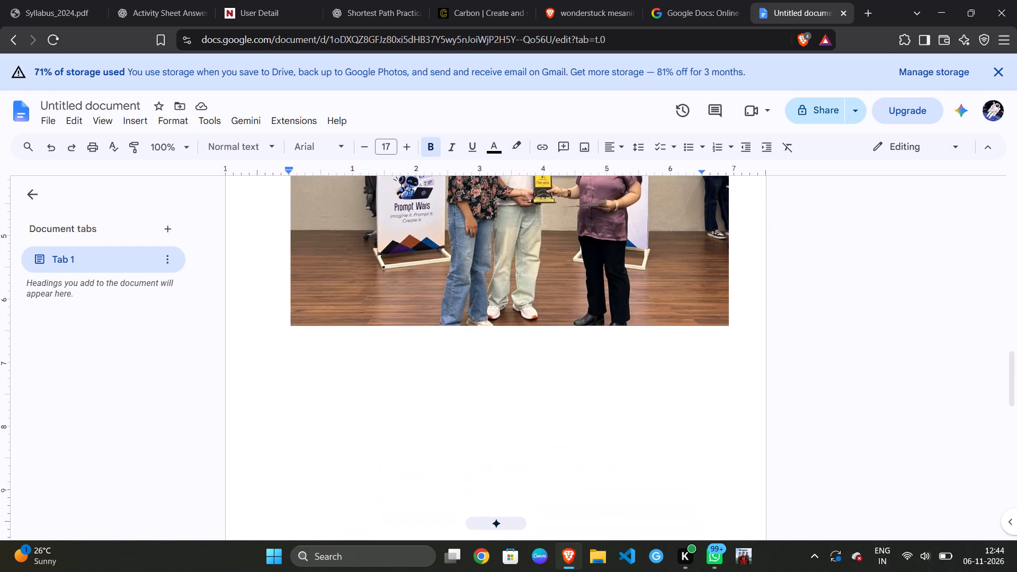
{"action": "scroll", "coordinate": [286, 340], "scroll_direction": "down", "scroll_amount": 2}
{"action": "left_click", "coordinate": [306, 337]}
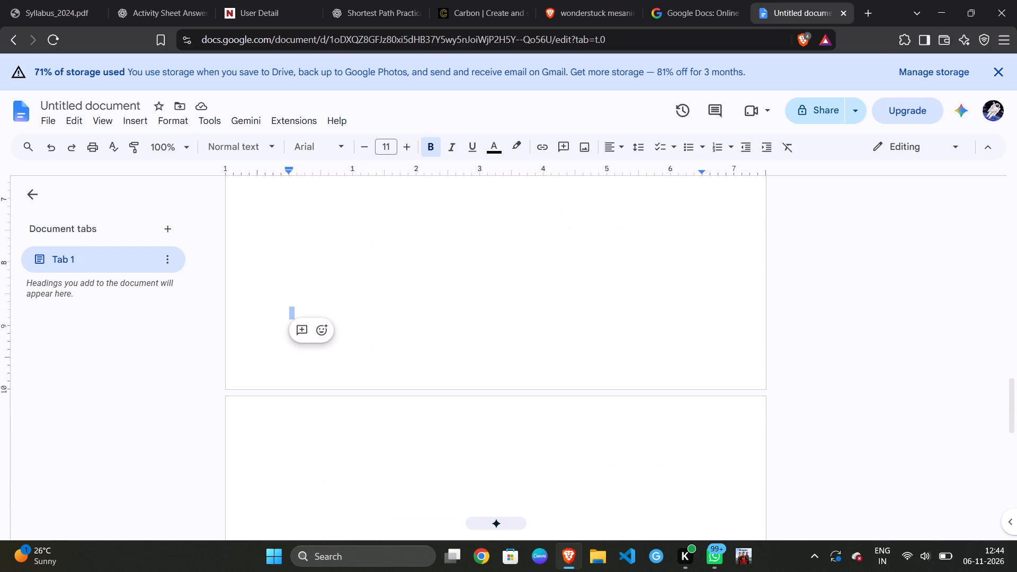
{"action": "left_click", "coordinate": [299, 448]}
{"action": "key", "text": "ctrl+v"}
Change the prize in the pasted prompt wars caption to 2nd.
{"action": "scroll", "coordinate": [343, 433], "scroll_direction": "down", "scroll_amount": 1}
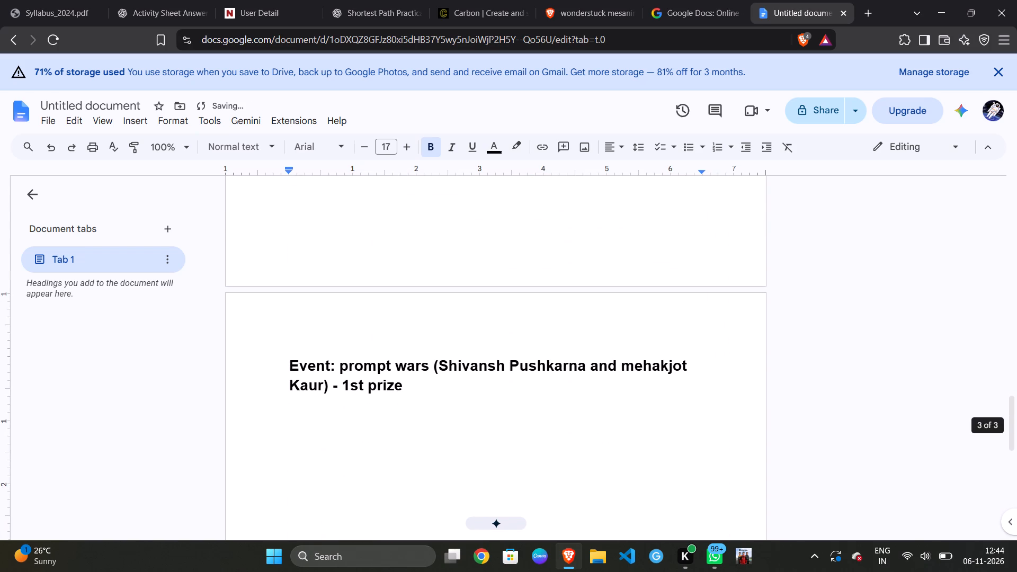
{"action": "left_click", "coordinate": [364, 386]}
{"action": "key", "text": "BackSpace"}
{"action": "key", "text": "BackSpace"}
{"action": "key", "text": "BackSpace"}
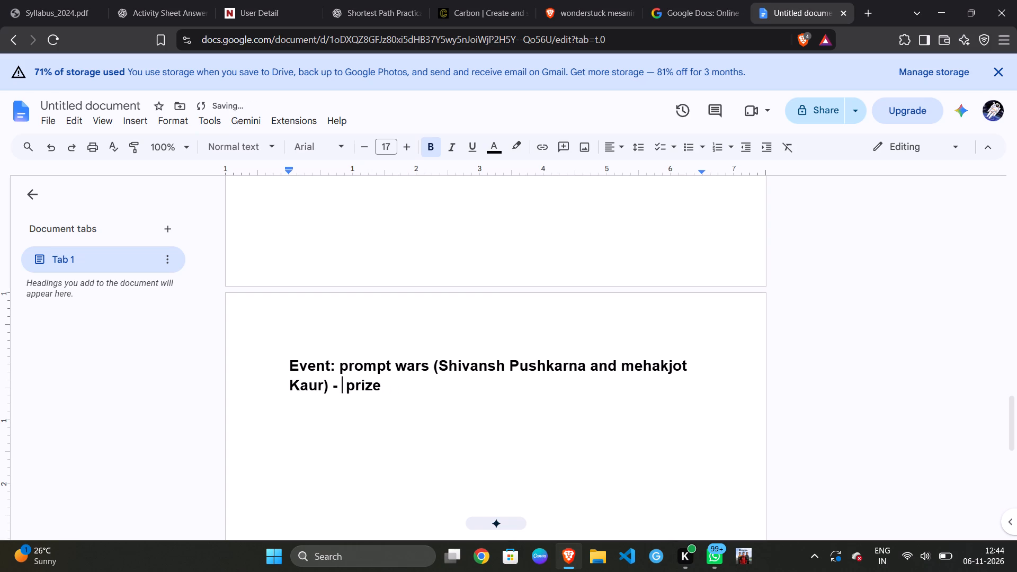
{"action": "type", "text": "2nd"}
Replace the first winner's name in the 2nd prize caption with that of the second-prize team's first member.
{"action": "left_click", "coordinate": [581, 369]}
{"action": "key", "text": "Right"}
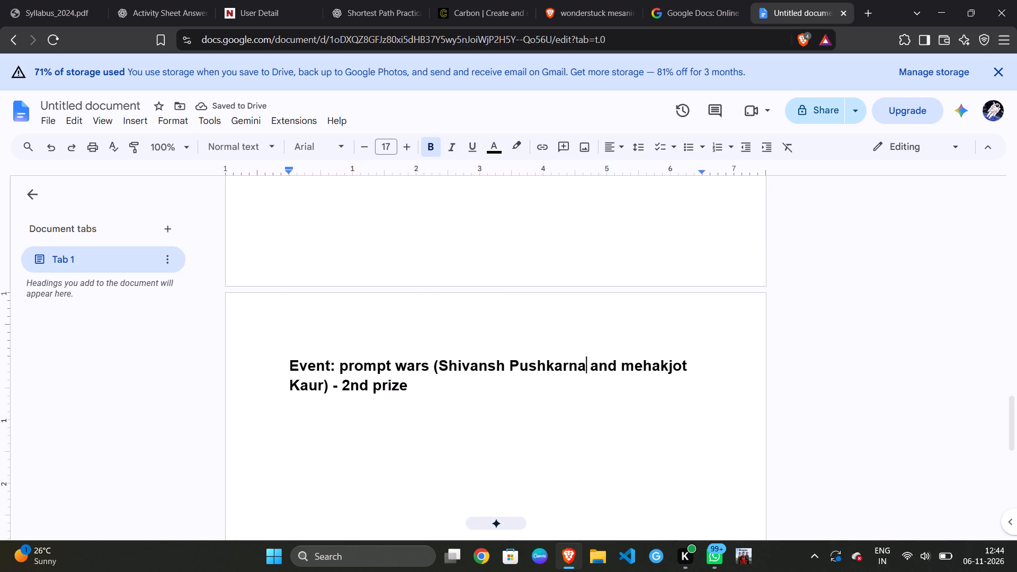
{"action": "key", "text": "ctrl+BackSpace"}
{"action": "key", "text": "ctrl+BackSpace"}
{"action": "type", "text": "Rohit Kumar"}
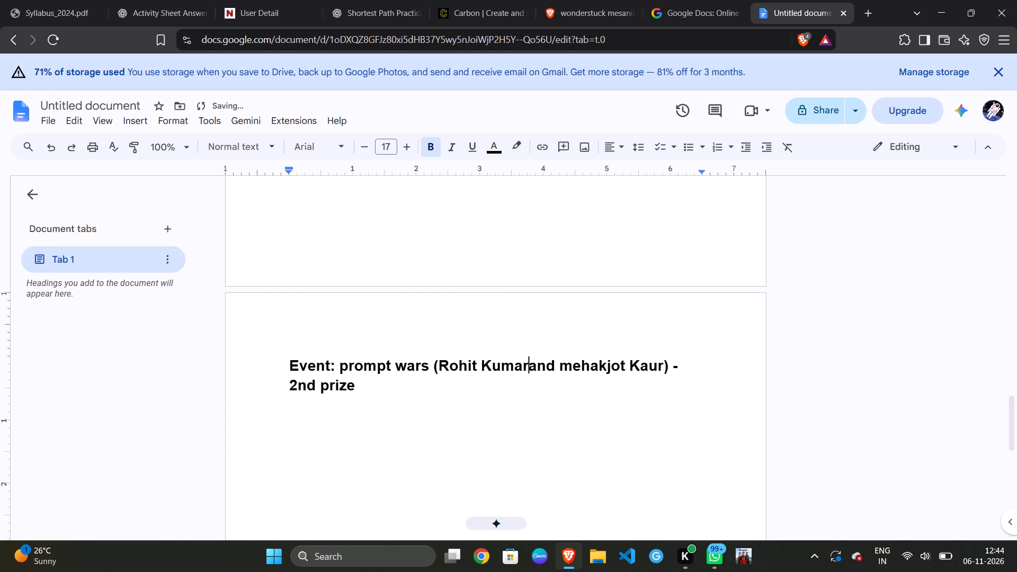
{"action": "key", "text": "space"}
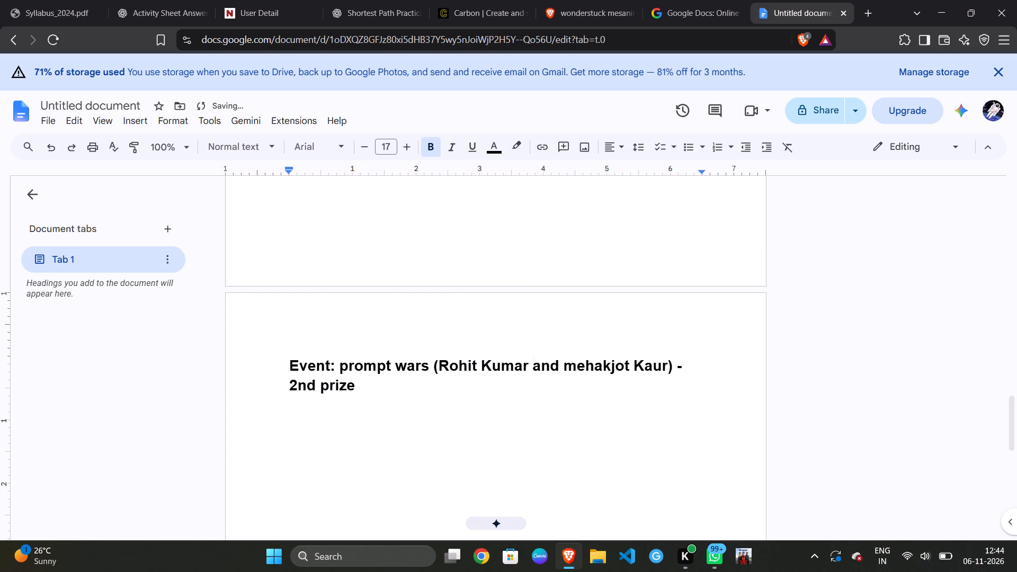
Replace the second winner's name in the 2nd prize caption with that of the second-prize team's other member.
{"action": "left_click", "coordinate": [667, 366]}
{"action": "key", "text": "BackSpace"}
{"action": "key", "text": "BackSpace"}
{"action": "key", "text": "BackSpace"}
{"action": "key", "text": "BackSpace"}
{"action": "key", "text": "BackSpace"}
{"action": "key", "text": "BackSpace"}
{"action": "key", "text": "BackSpace"}
{"action": "key", "text": "BackSpace"}
{"action": "key", "text": "BackSpace"}
{"action": "key", "text": "BackSpace"}
{"action": "key", "text": "BackSpace"}
{"action": "key", "text": "BackSpace"}
{"action": "key", "text": "BackSpace"}
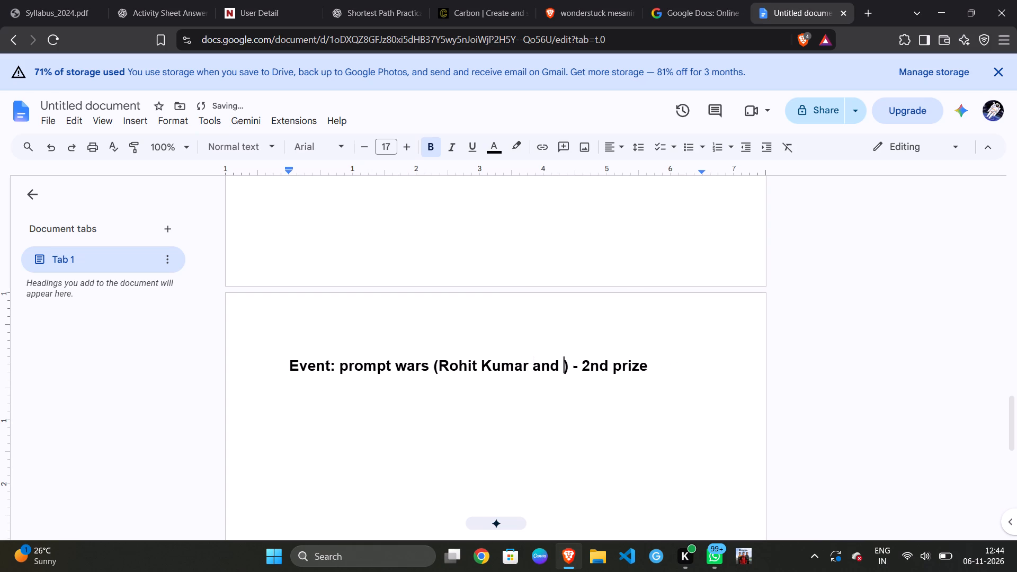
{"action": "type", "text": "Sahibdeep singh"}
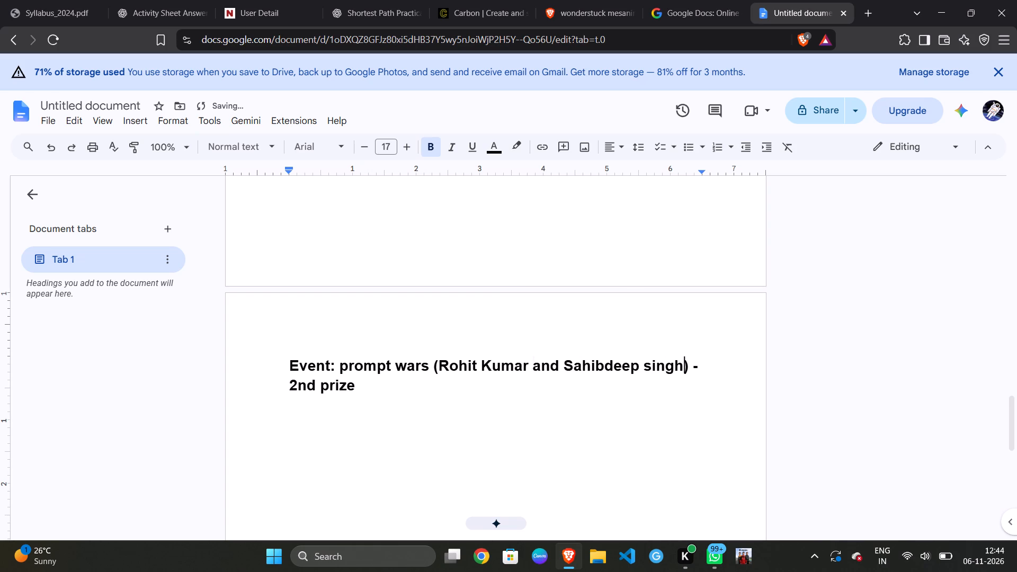
Add a blank line below the 2nd prize prompt wars caption.
{"action": "left_click", "coordinate": [399, 406]}
{"action": "scroll", "coordinate": [397, 406], "scroll_direction": "down", "scroll_amount": 1}
{"action": "left_click", "coordinate": [337, 378]}
{"action": "scroll", "coordinate": [338, 379], "scroll_direction": "down", "scroll_amount": 1}
{"action": "key", "text": "Return"}
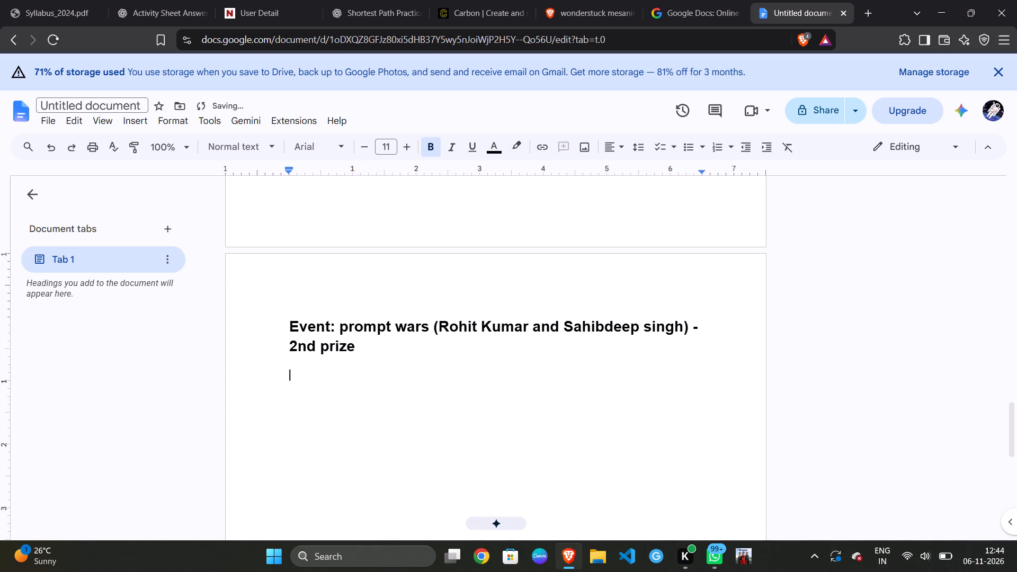
{"action": "left_click", "coordinate": [124, 120]}
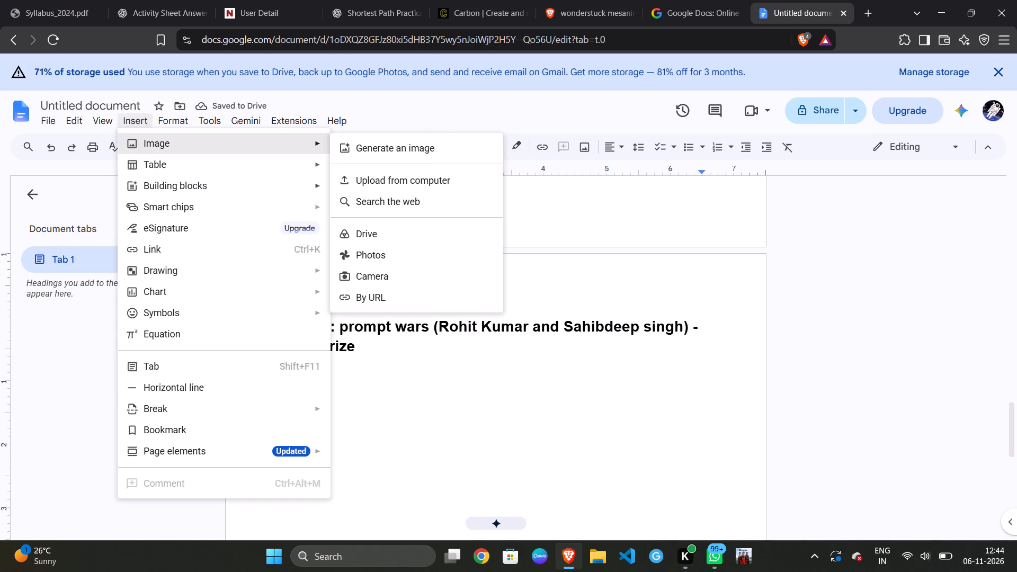
{"action": "left_click", "coordinate": [645, 495]}
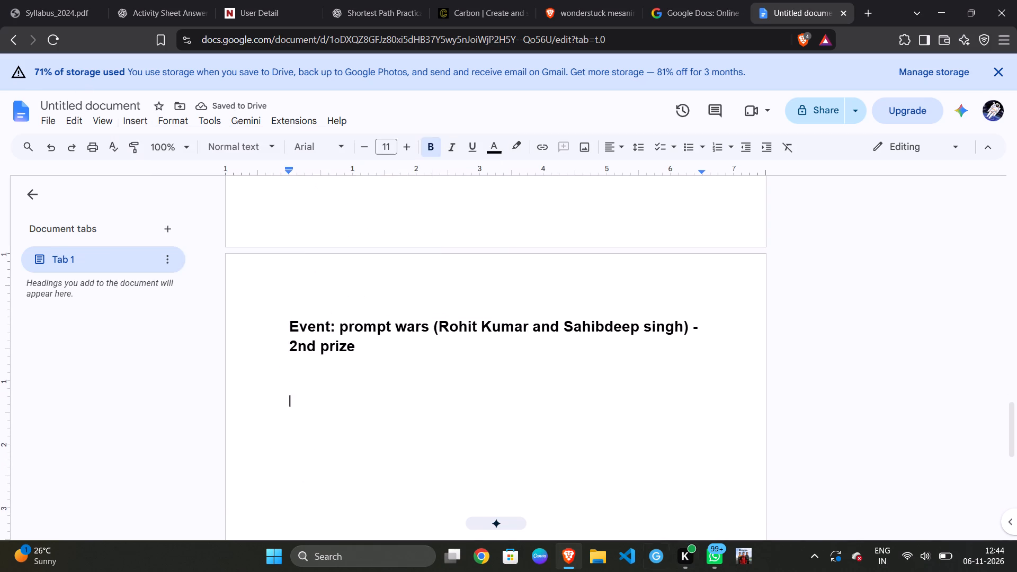
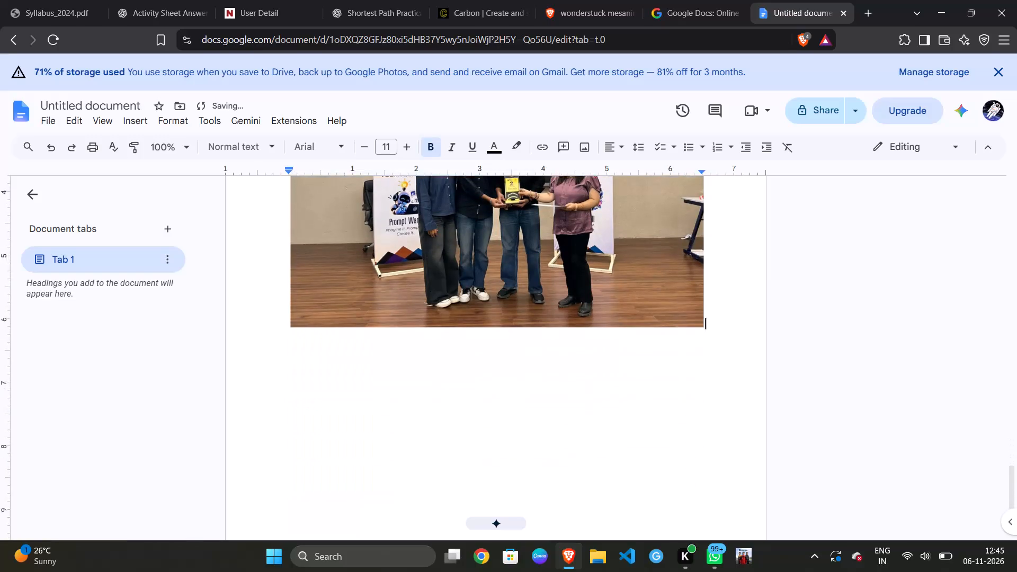
Copy the 2nd prize prompt wars caption above the group photo.
{"action": "scroll", "coordinate": [449, 350], "scroll_direction": "up", "scroll_amount": 1}
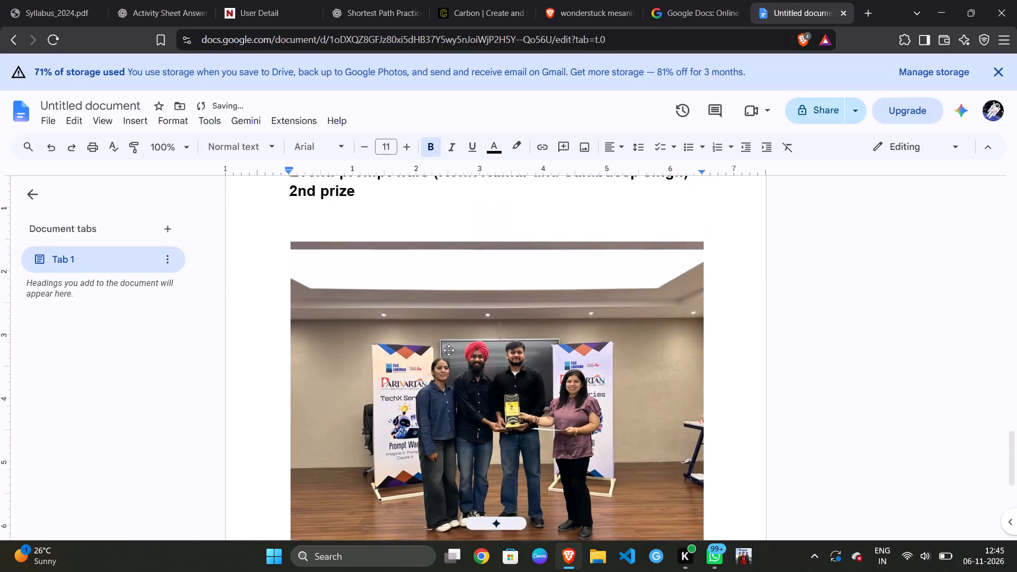
{"action": "scroll", "coordinate": [449, 350], "scroll_direction": "up", "scroll_amount": 1}
{"action": "left_click_drag", "start_coordinate": [361, 381], "coordinate": [260, 358]}
{"action": "key", "text": "ctrl+c"}
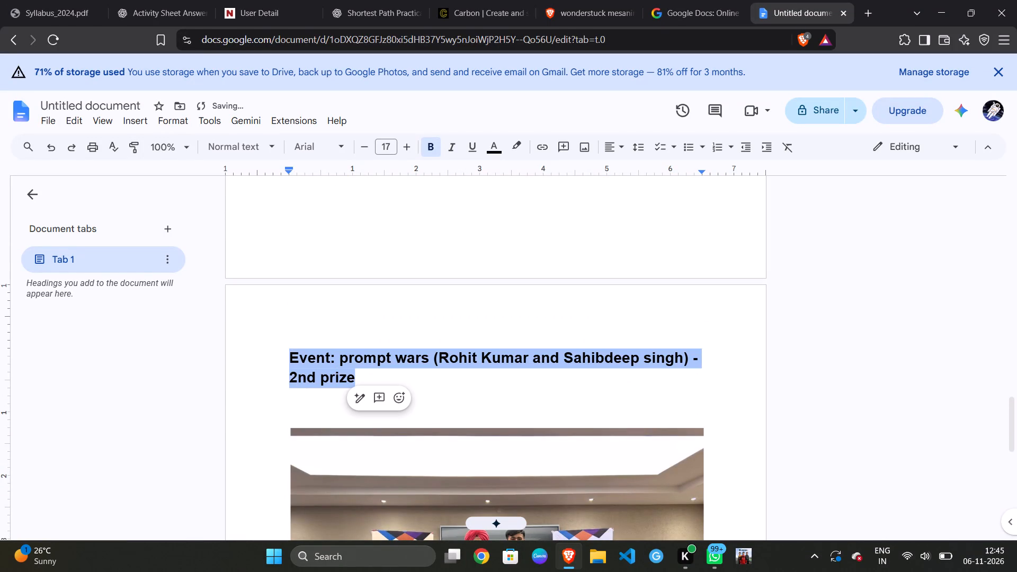
{"action": "left_click", "coordinate": [396, 372]}
Add blank lines below the 2nd prize prompt wars photo to reach a new page and paste the copied caption there.
{"action": "scroll", "coordinate": [396, 373], "scroll_direction": "down", "scroll_amount": 5}
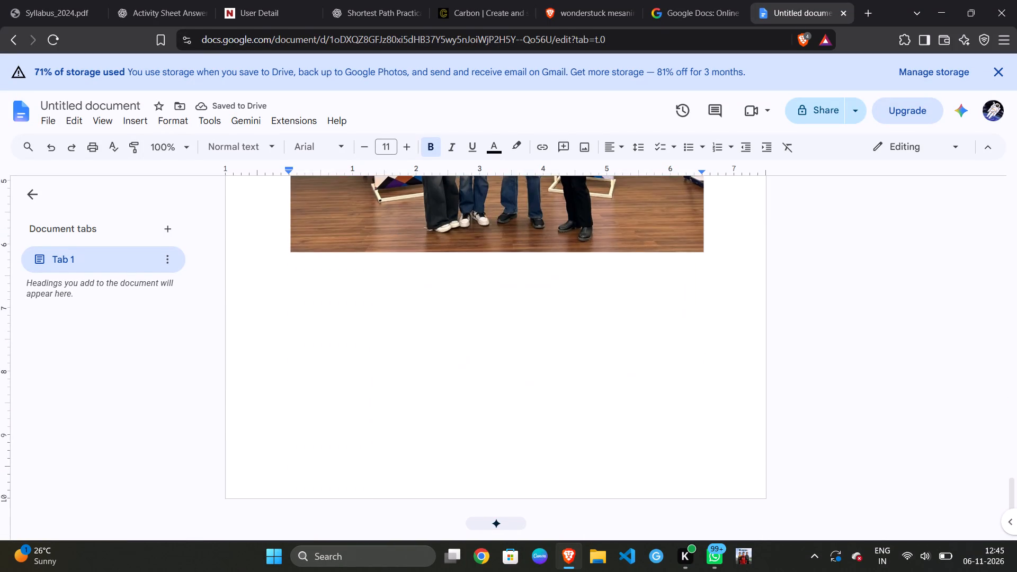
{"action": "left_click", "coordinate": [333, 389]}
{"action": "scroll", "coordinate": [333, 389], "scroll_direction": "down", "scroll_amount": 3}
{"action": "double_click", "coordinate": [333, 389]}
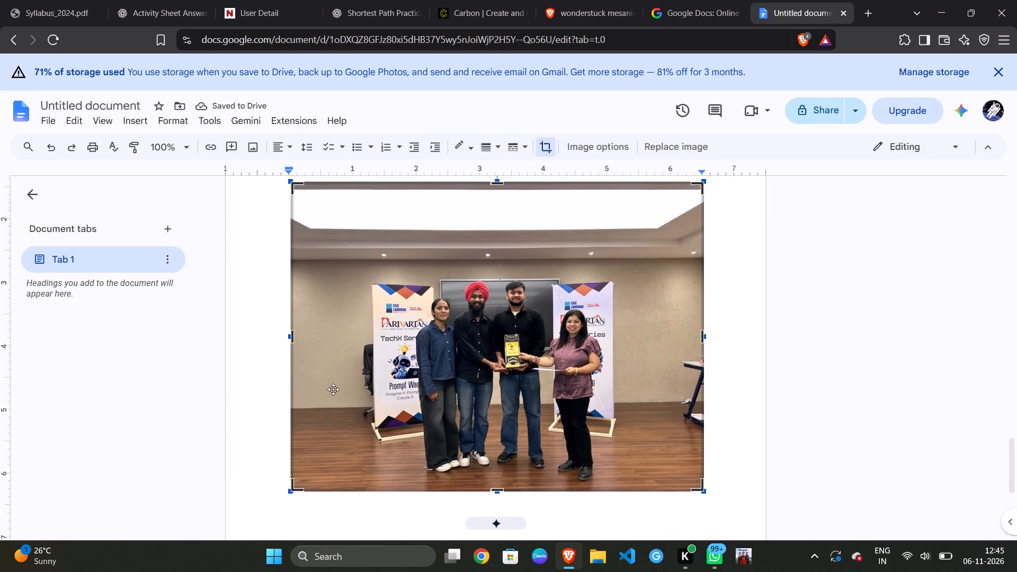
{"action": "left_click", "coordinate": [736, 460]}
{"action": "key", "text": "Return"}
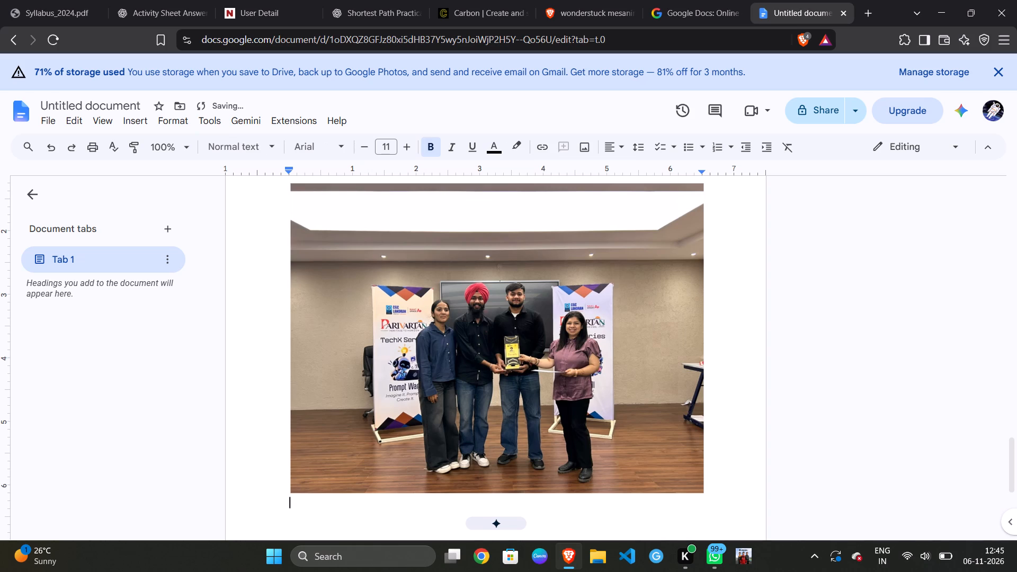
{"action": "key", "text": "Return"}
{"action": "key", "text": "Return"}
{"action": "key", "text": "Return"}
{"action": "key", "text": "Return"}
{"action": "key", "text": "Return"}
{"action": "key", "text": "Return"}
{"action": "key", "text": "Return"}
{"action": "key", "text": "Return"}
{"action": "key", "text": "Return"}
{"action": "key", "text": "Return"}
{"action": "key", "text": "Return"}
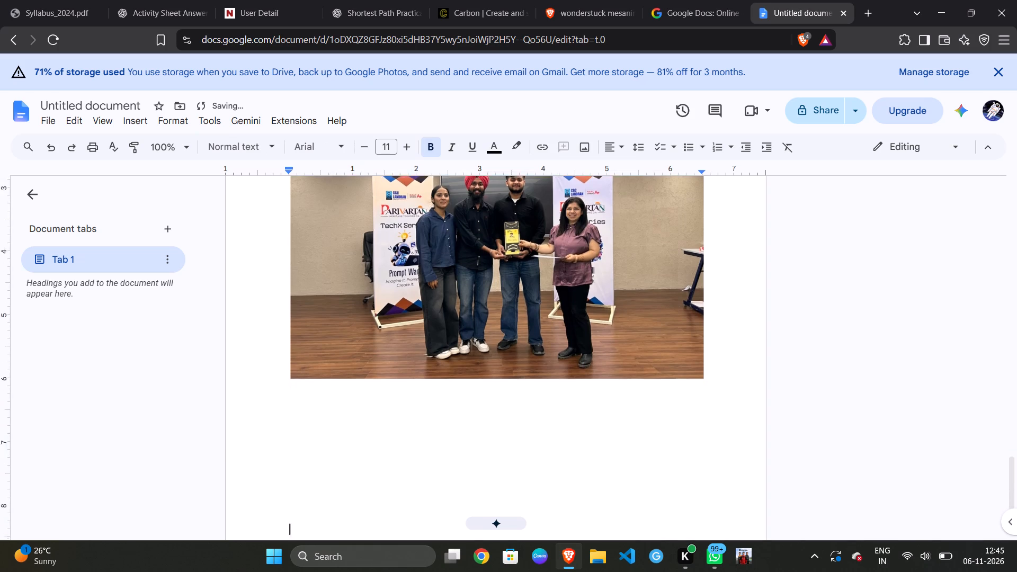
{"action": "key", "text": "Return"}
{"action": "key", "text": "Return"}
{"action": "key", "text": "Return"}
{"action": "key", "text": "Return"}
{"action": "key", "text": "ctrl+v"}
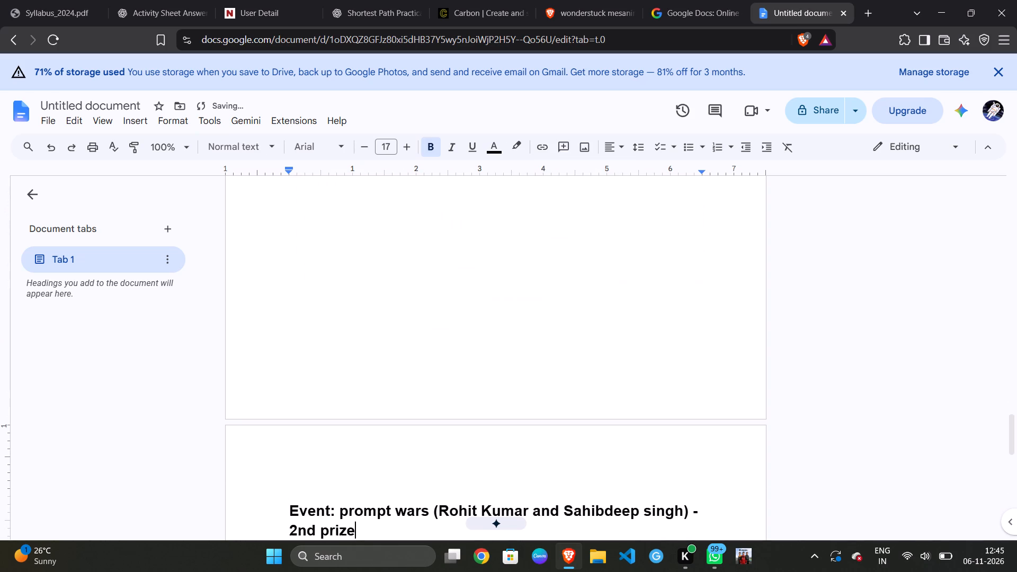
Replace the pasted caption's text after "Event:" with Chess and, in parentheses, the chess winner's name - 2nd Prize, followed by a blank line.
{"action": "scroll", "coordinate": [591, 486], "scroll_direction": "down", "scroll_amount": 1}
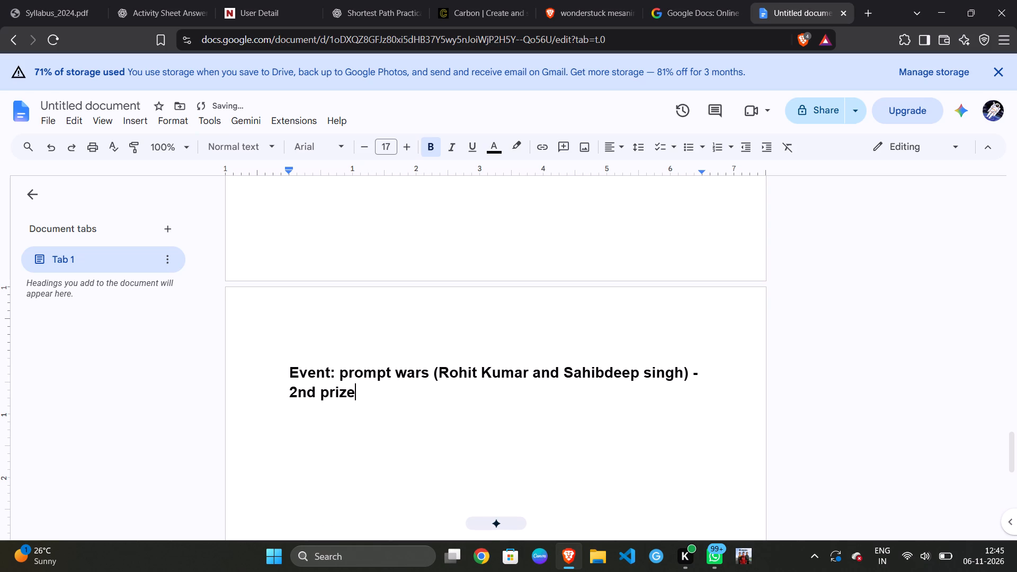
{"action": "left_click_drag", "start_coordinate": [357, 395], "coordinate": [340, 379]}
{"action": "key", "text": "BackSpace"}
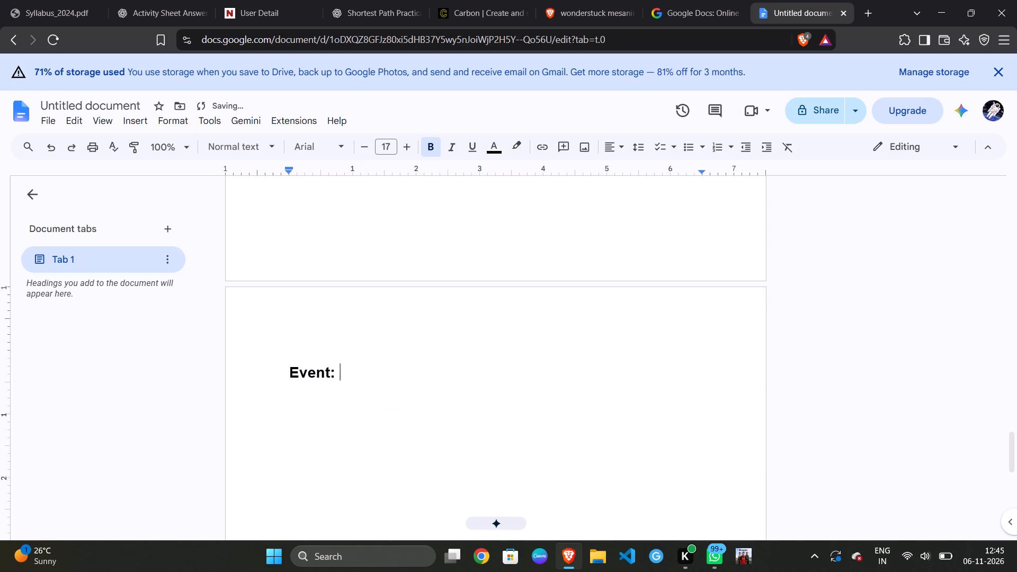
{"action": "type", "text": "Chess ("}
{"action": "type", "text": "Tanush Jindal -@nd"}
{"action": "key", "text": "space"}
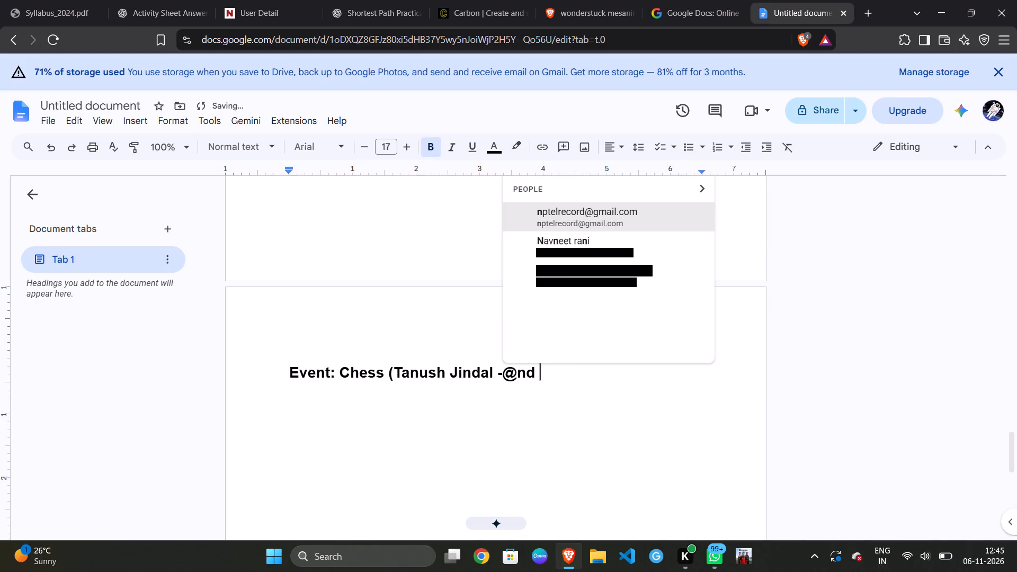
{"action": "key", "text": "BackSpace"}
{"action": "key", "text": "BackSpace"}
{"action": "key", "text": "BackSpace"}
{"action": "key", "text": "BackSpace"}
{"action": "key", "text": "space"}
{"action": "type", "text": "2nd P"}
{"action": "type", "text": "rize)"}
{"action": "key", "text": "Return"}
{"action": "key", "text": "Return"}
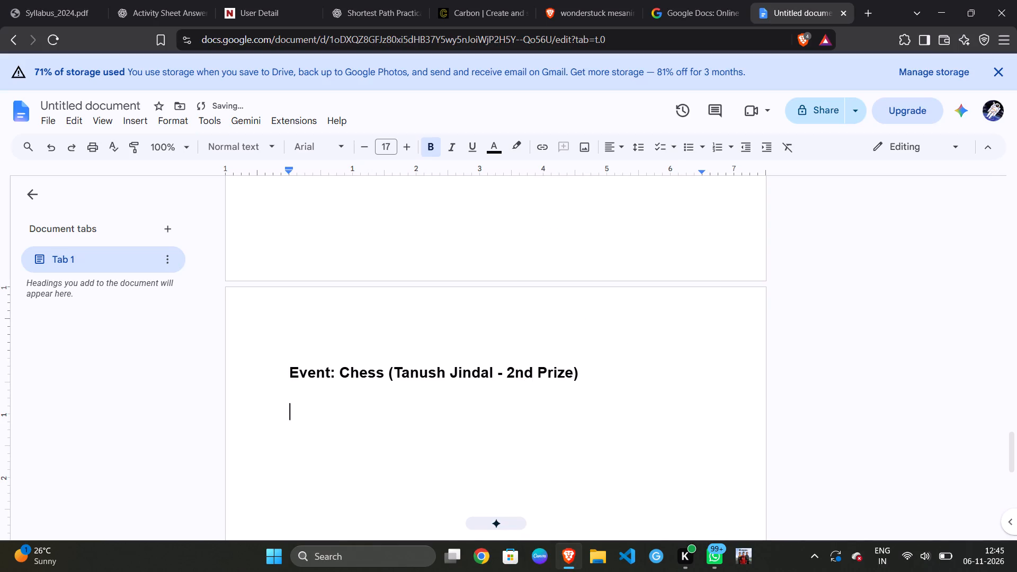
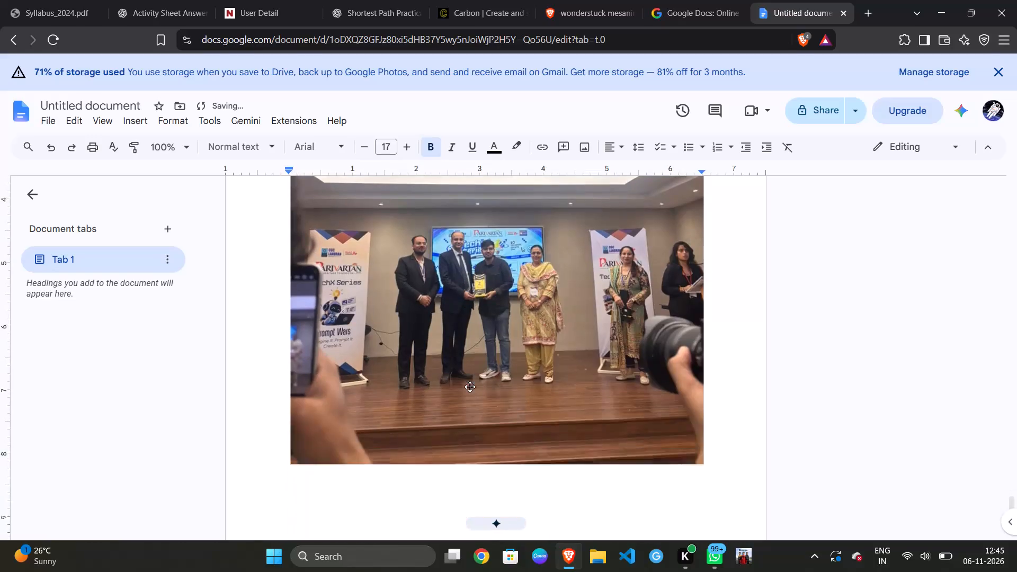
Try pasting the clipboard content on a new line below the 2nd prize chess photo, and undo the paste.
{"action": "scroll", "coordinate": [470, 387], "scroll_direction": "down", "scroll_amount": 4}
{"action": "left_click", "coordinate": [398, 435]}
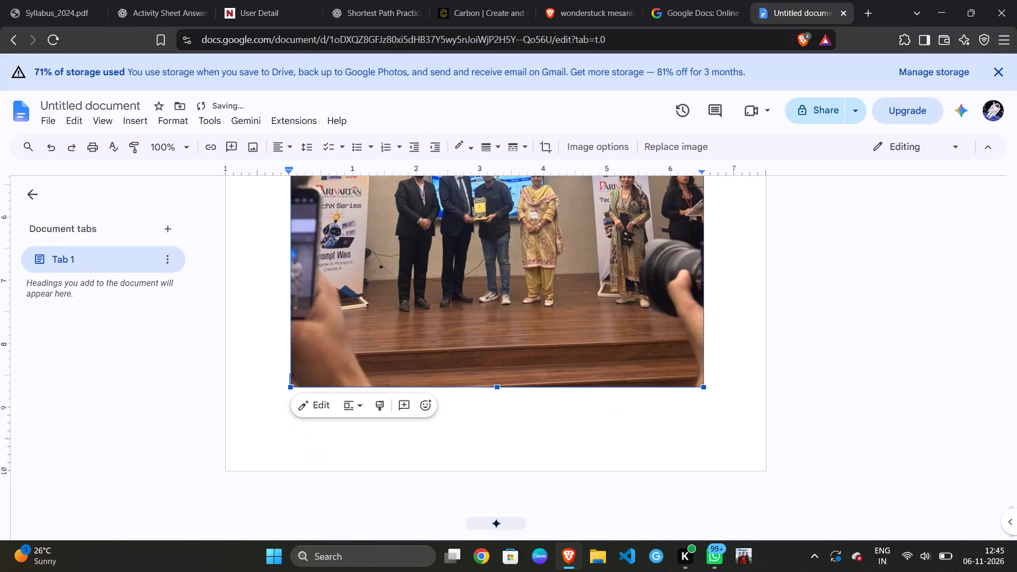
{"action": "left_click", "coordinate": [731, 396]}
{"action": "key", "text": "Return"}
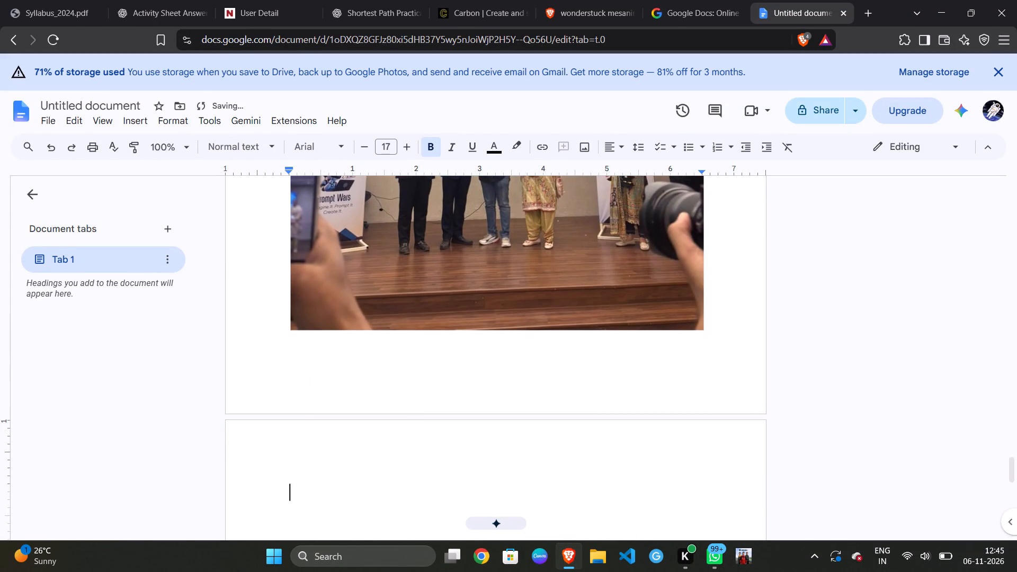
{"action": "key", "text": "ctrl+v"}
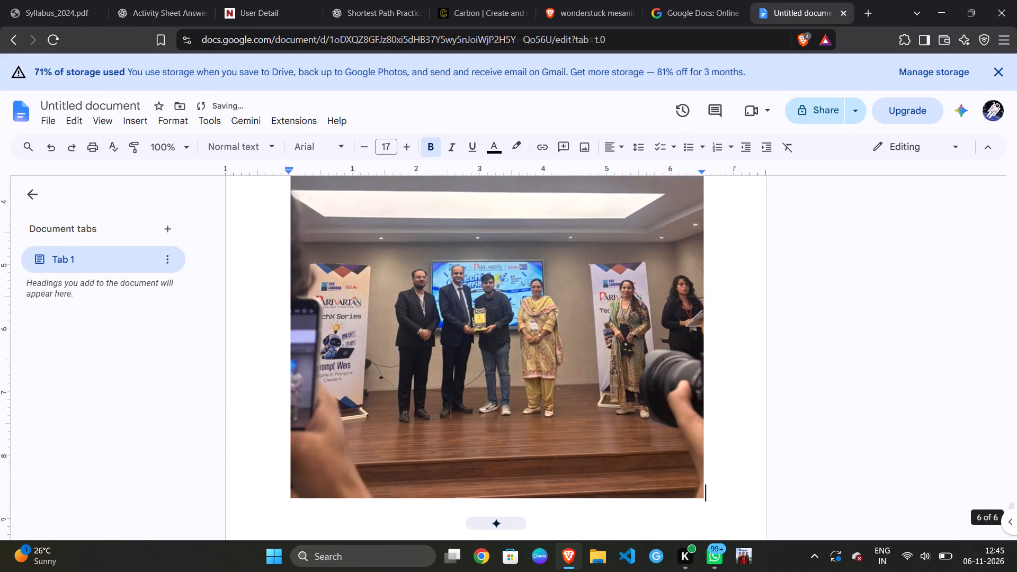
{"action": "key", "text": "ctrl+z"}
Crop part of the empty ceiling off the top of the chess photo so it fits on the page with its caption.
{"action": "scroll", "coordinate": [548, 326], "scroll_direction": "up", "scroll_amount": 2}
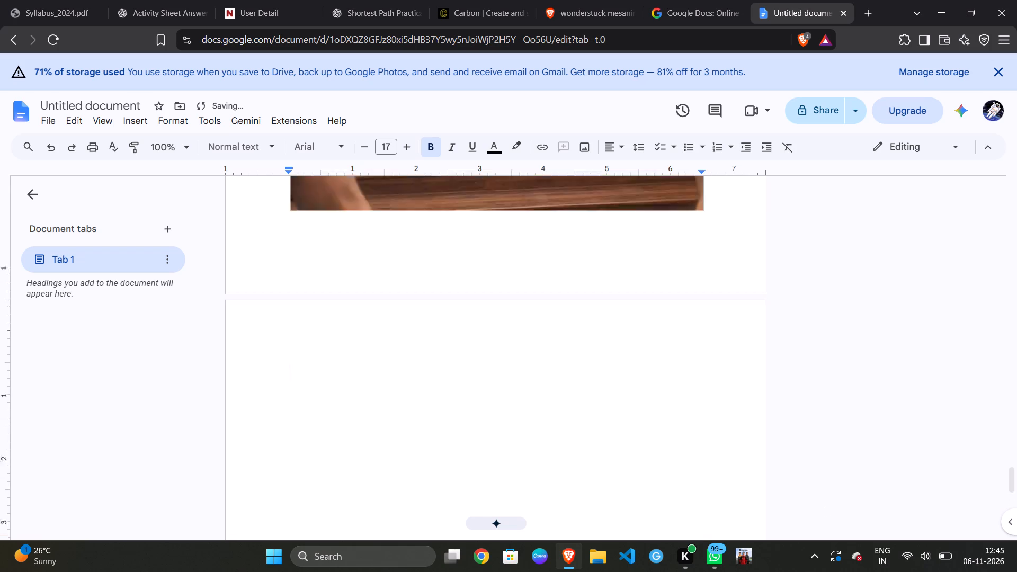
{"action": "scroll", "coordinate": [548, 326], "scroll_direction": "up", "scroll_amount": 12}
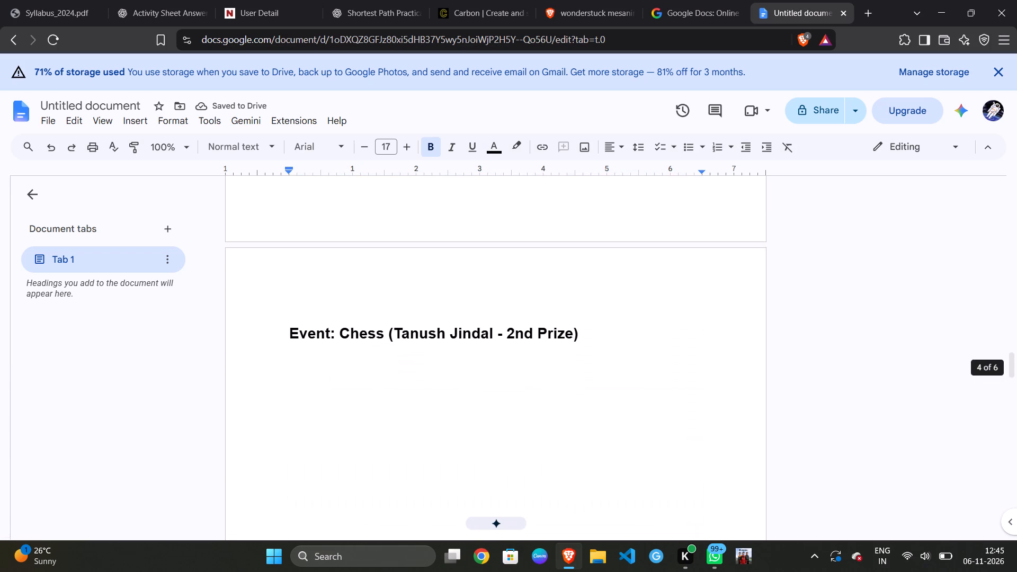
{"action": "scroll", "coordinate": [548, 326], "scroll_direction": "down", "scroll_amount": 7}
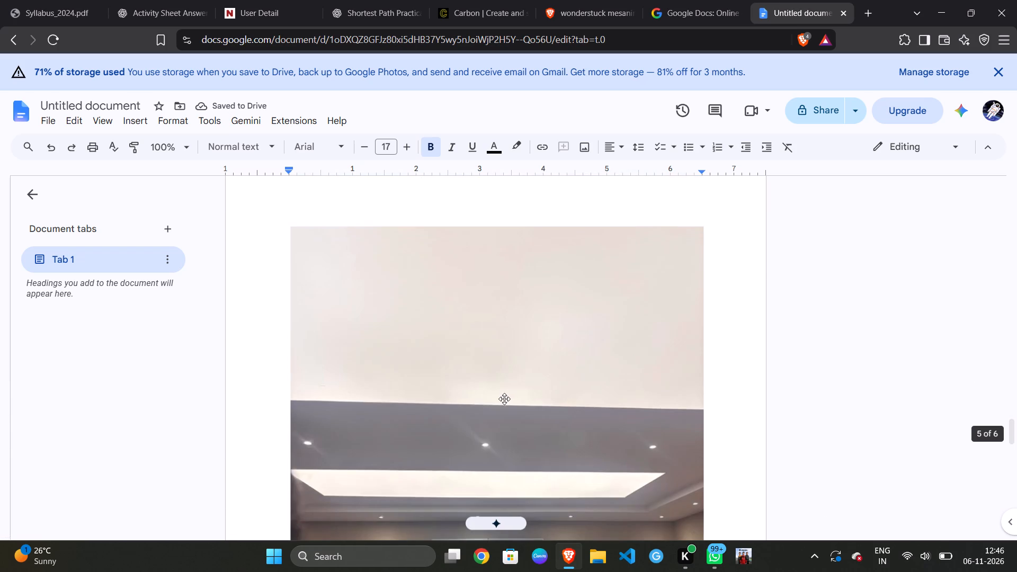
{"action": "scroll", "coordinate": [504, 399], "scroll_direction": "down", "scroll_amount": 3}
{"action": "left_click", "coordinate": [519, 377]}
{"action": "scroll", "coordinate": [550, 336], "scroll_direction": "up", "scroll_amount": 2}
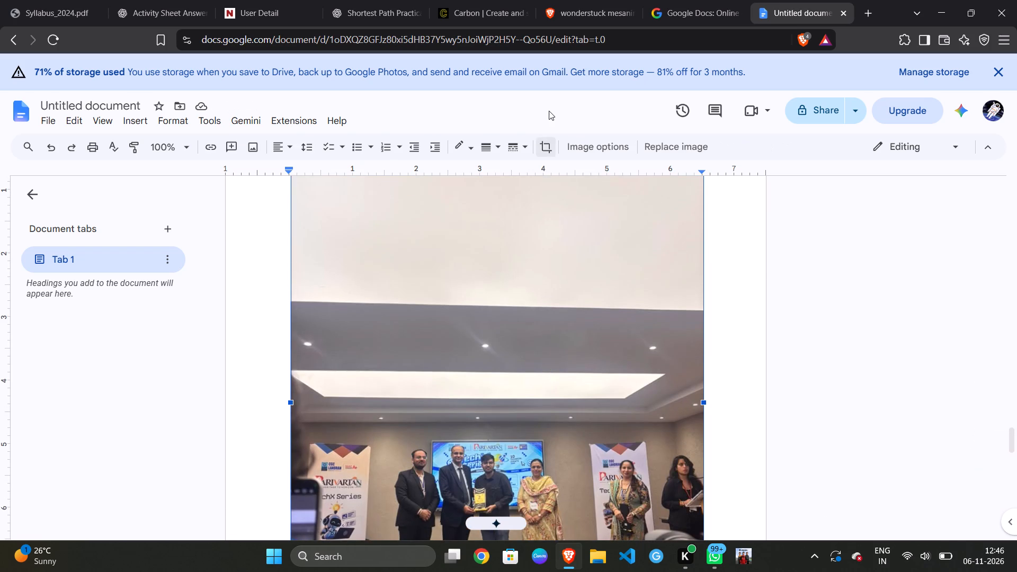
{"action": "left_click", "coordinate": [548, 151]}
{"action": "scroll", "coordinate": [523, 273], "scroll_direction": "up", "scroll_amount": 2}
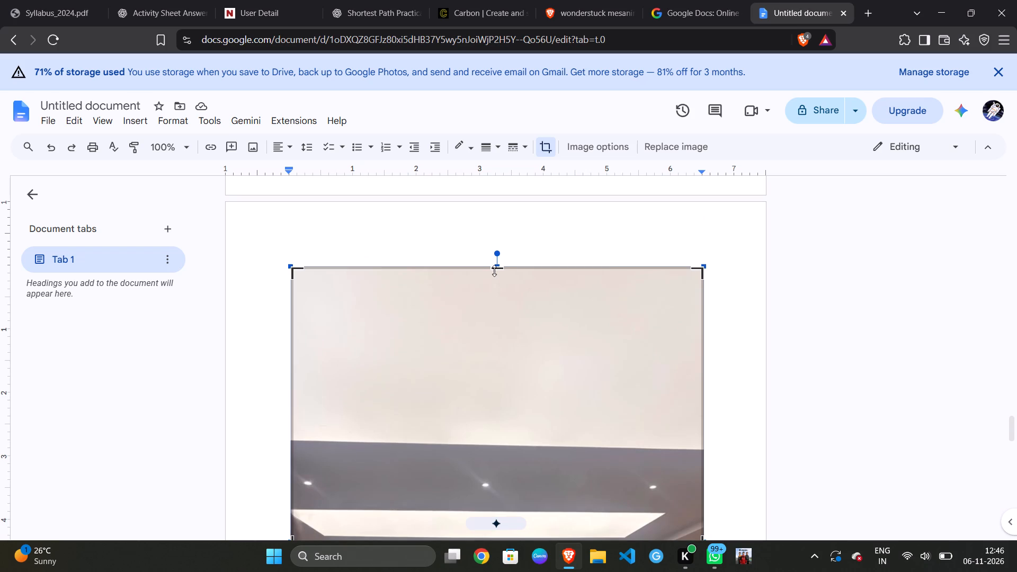
{"action": "left_click_drag", "start_coordinate": [495, 268], "coordinate": [490, 400]}
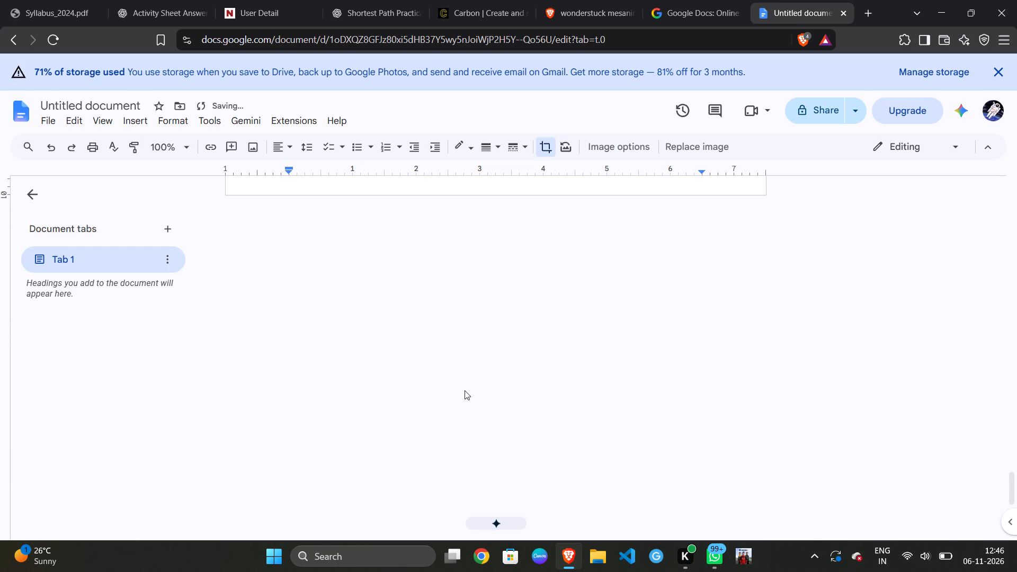
Add blank lines below the cropped chess photo to reach a new page.
{"action": "scroll", "coordinate": [465, 390], "scroll_direction": "up", "scroll_amount": 1}
{"action": "left_click", "coordinate": [358, 328]}
{"action": "key", "text": "Return"}
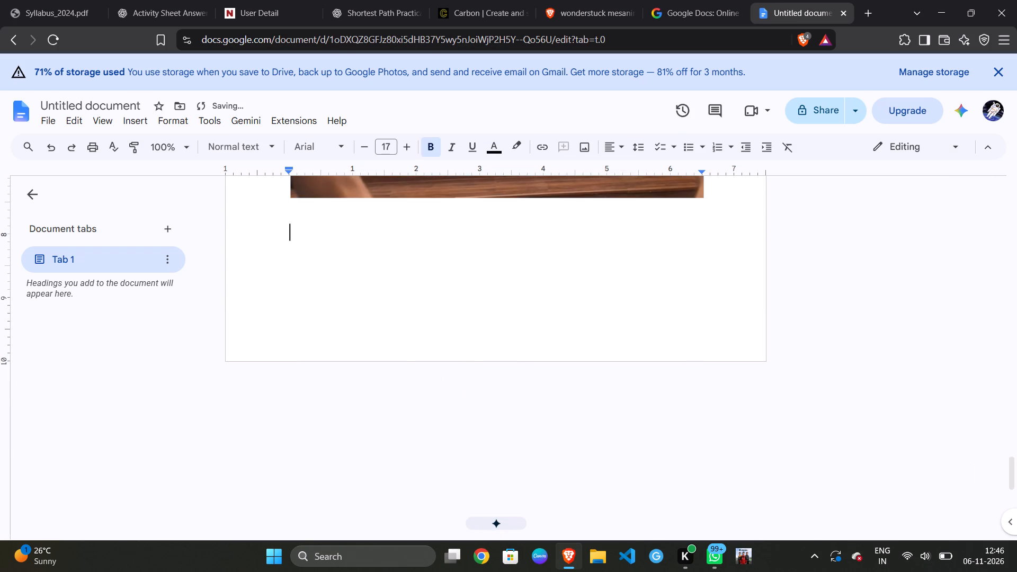
{"action": "key", "text": "Return"}
{"action": "key", "text": "Return"}
{"action": "key", "text": "Return"}
{"action": "key", "text": "Return"}
{"action": "key", "text": "BackSpace"}
{"action": "key", "text": "BackSpace"}
{"action": "key", "text": "Return"}
Copy the 2nd prize chess caption above the photo and paste it at the start of the new page below.
{"action": "scroll", "coordinate": [356, 328], "scroll_direction": "up", "scroll_amount": 6}
{"action": "scroll", "coordinate": [356, 328], "scroll_direction": "down", "scroll_amount": 1}
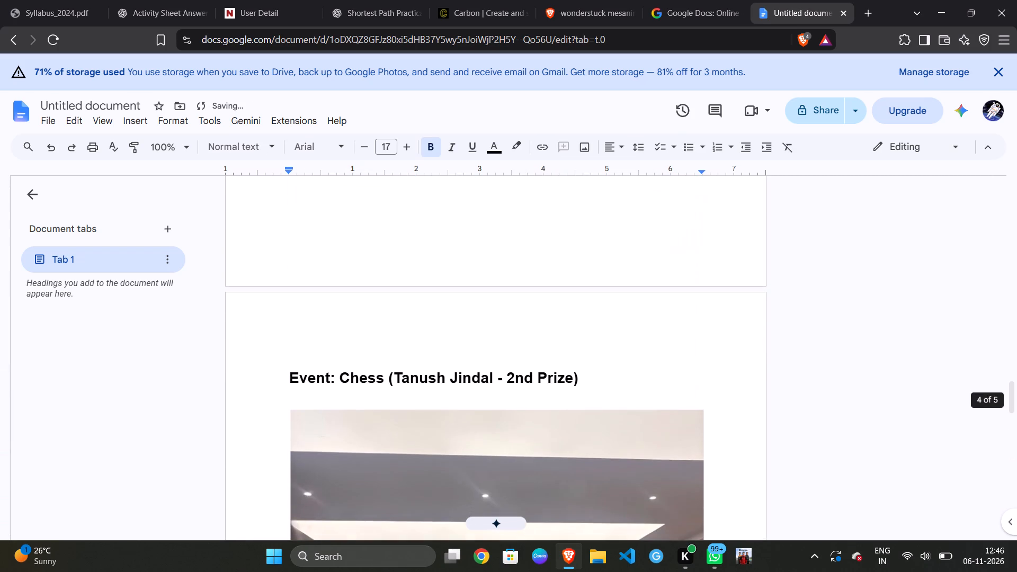
{"action": "left_click_drag", "start_coordinate": [583, 382], "coordinate": [245, 378]}
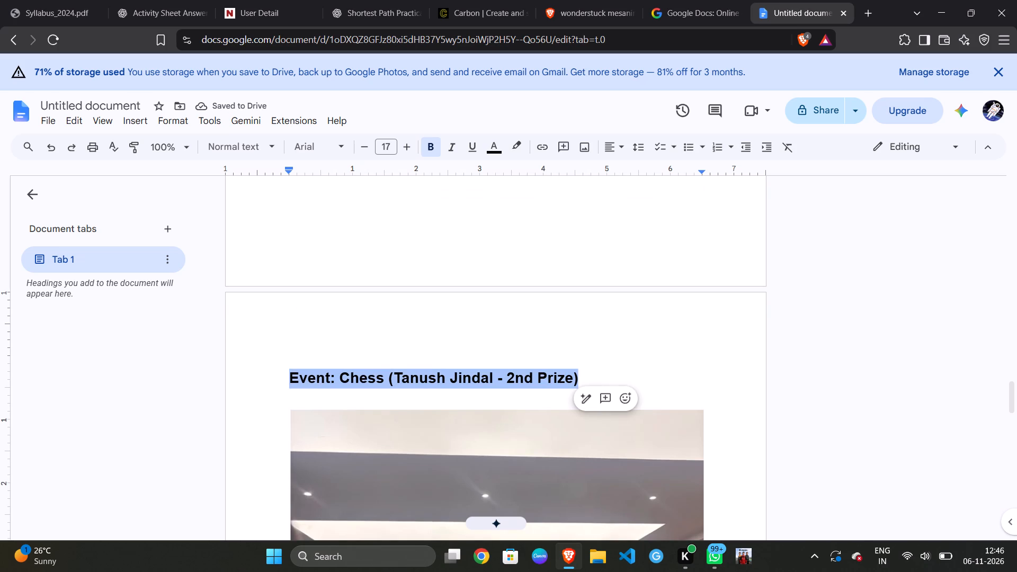
{"action": "key", "text": "ctrl+c"}
{"action": "scroll", "coordinate": [359, 346], "scroll_direction": "down", "scroll_amount": 8}
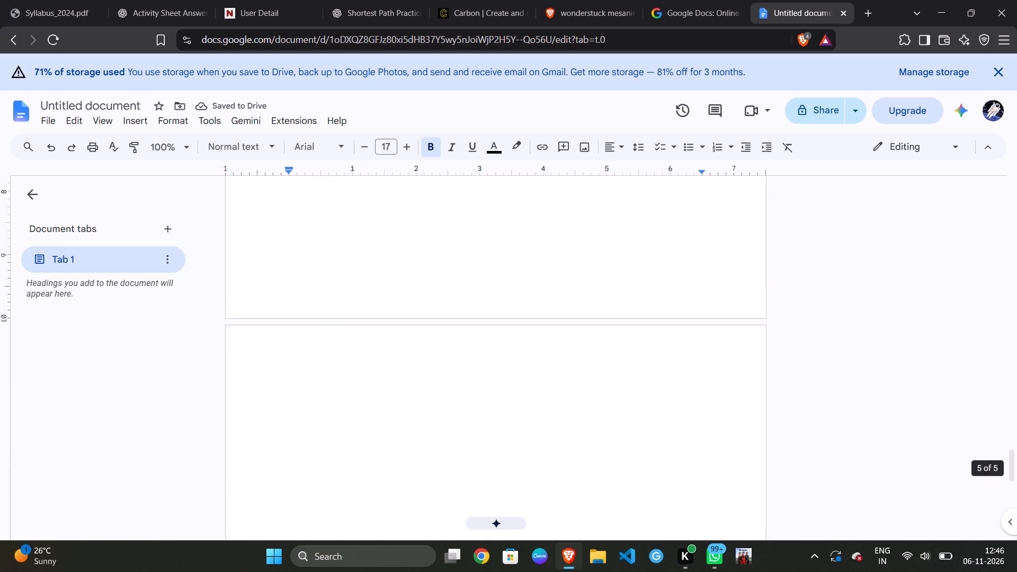
{"action": "left_click", "coordinate": [306, 376]}
{"action": "key", "text": "ctrl+v"}
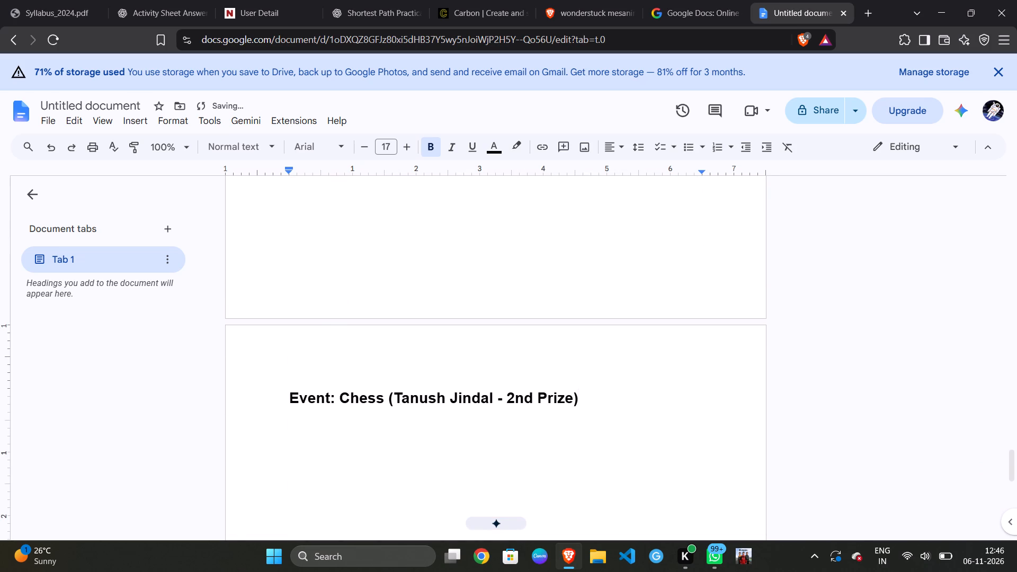
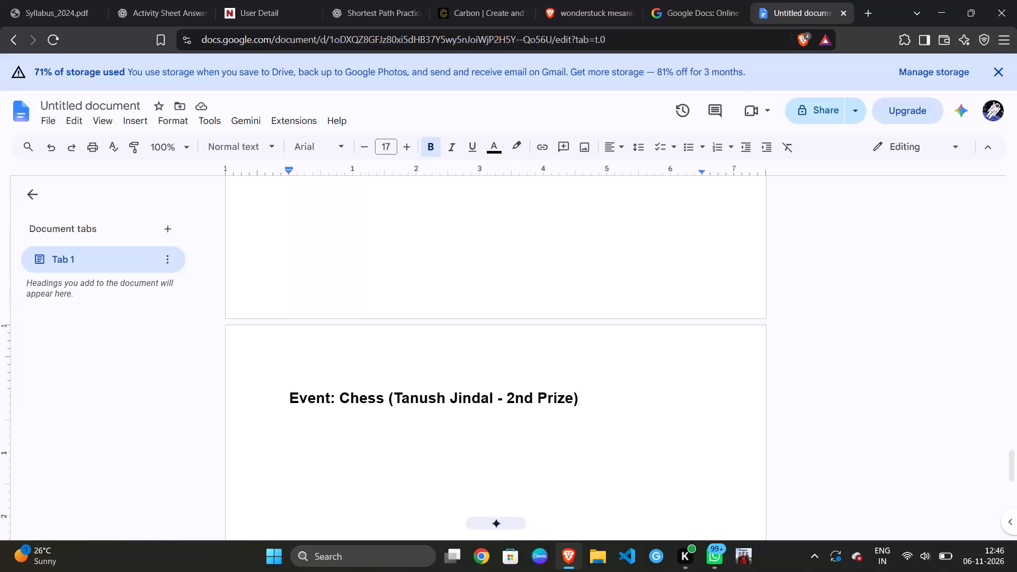
Replace the chess details in the caption on the new page so it reads "Event: Price is Right".
{"action": "key", "text": "BackSpace"}
{"action": "key", "text": "BackSpace"}
{"action": "key", "text": "BackSpace"}
{"action": "key", "text": "BackSpace"}
{"action": "key", "text": "BackSpace"}
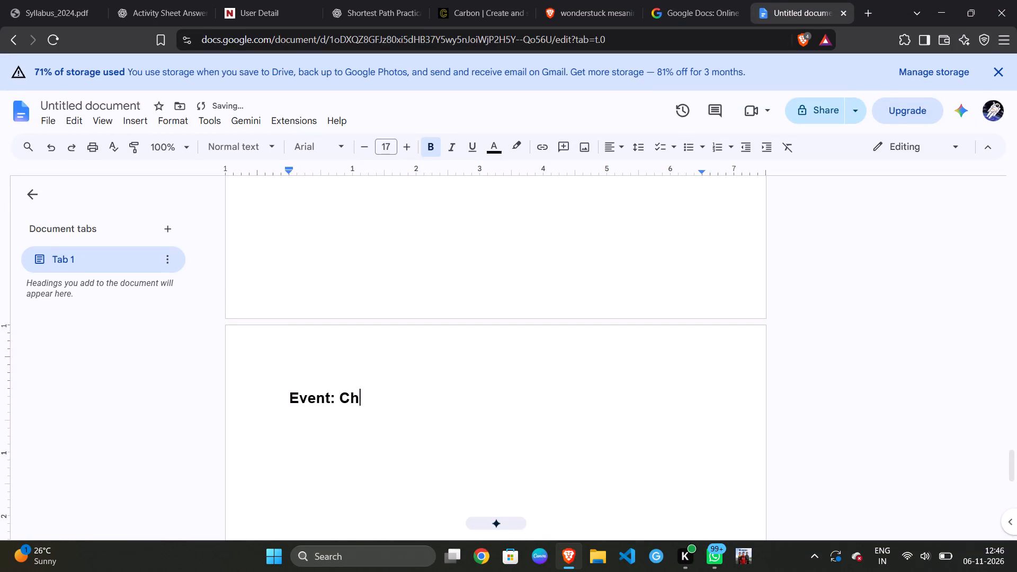
{"action": "key", "text": "BackSpace"}
{"action": "key", "text": "BackSpace"}
{"action": "scroll", "coordinate": [567, 418], "scroll_direction": "up", "scroll_amount": 6}
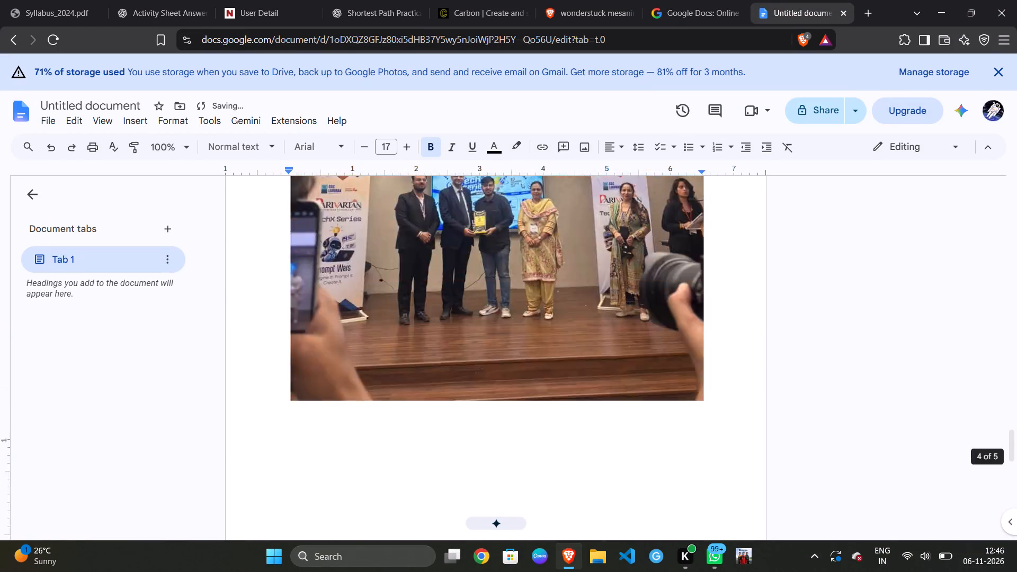
{"action": "scroll", "coordinate": [567, 418], "scroll_direction": "up", "scroll_amount": 13}
{"action": "scroll", "coordinate": [567, 418], "scroll_direction": "down", "scroll_amount": 12}
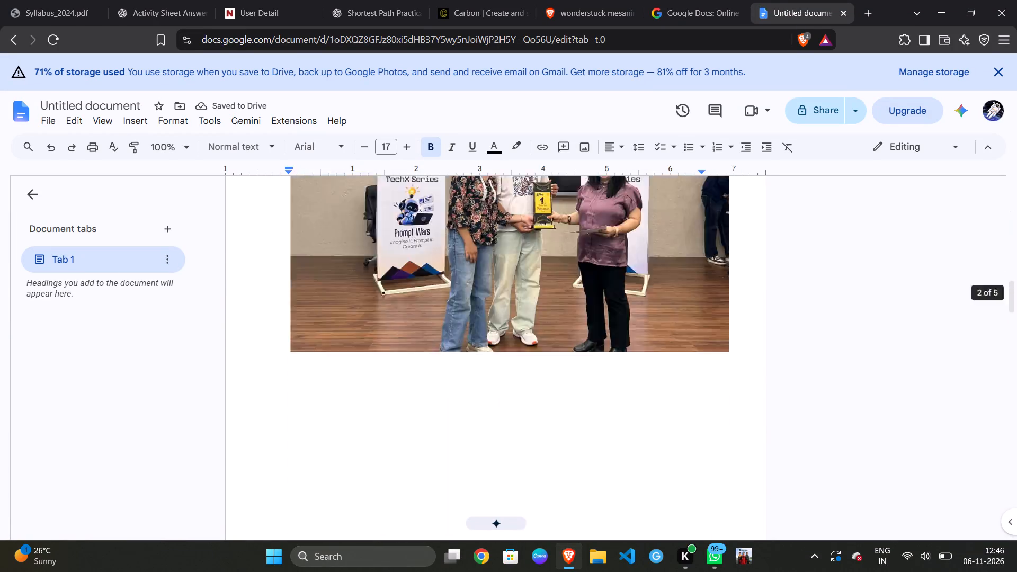
{"action": "scroll", "coordinate": [567, 418], "scroll_direction": "down", "scroll_amount": 6}
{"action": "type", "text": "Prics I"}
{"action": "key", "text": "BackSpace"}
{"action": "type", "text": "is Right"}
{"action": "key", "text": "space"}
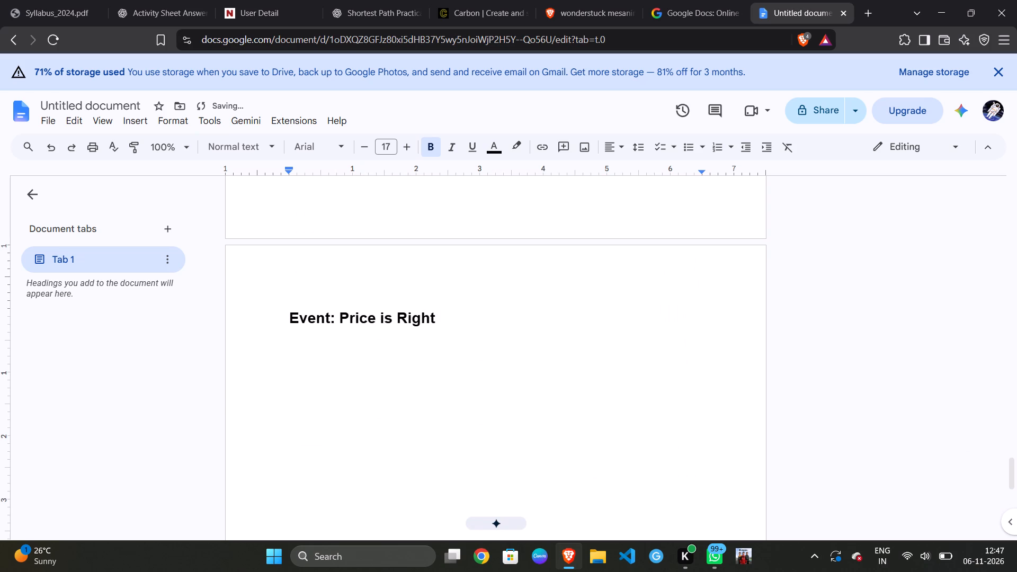
Add both Price is Right teammates' names in parentheses to the caption, as listed in the event's table.
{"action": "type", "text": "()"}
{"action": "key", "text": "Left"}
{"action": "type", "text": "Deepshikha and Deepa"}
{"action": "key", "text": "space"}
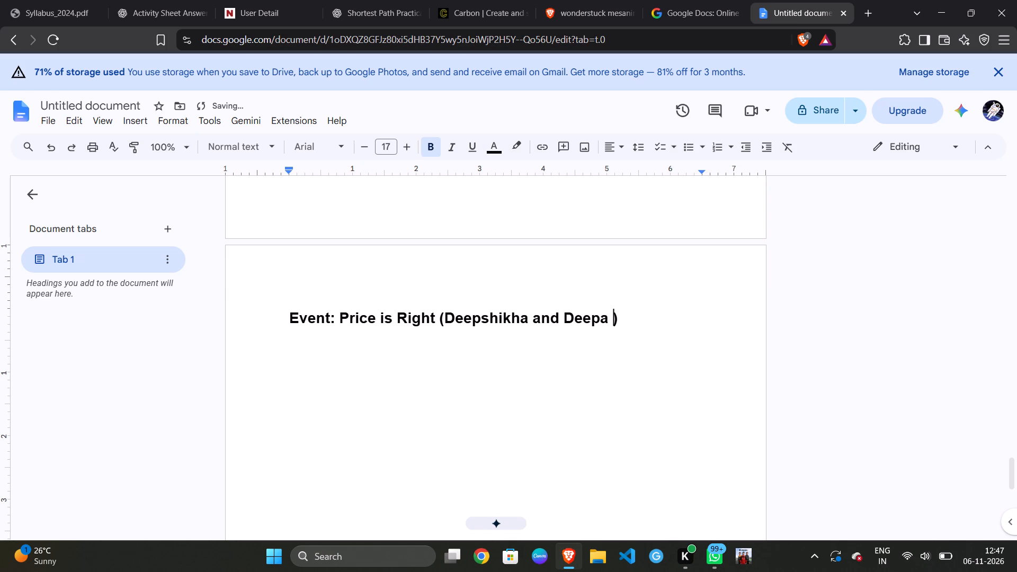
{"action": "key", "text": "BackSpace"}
{"action": "scroll", "coordinate": [567, 418], "scroll_direction": "up", "scroll_amount": 7}
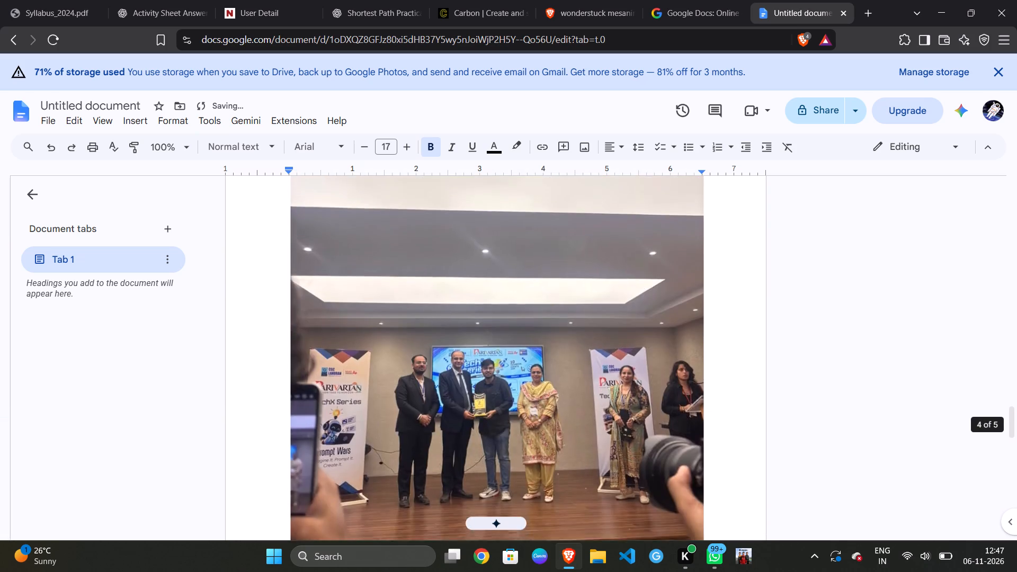
{"action": "scroll", "coordinate": [567, 418], "scroll_direction": "up", "scroll_amount": 15}
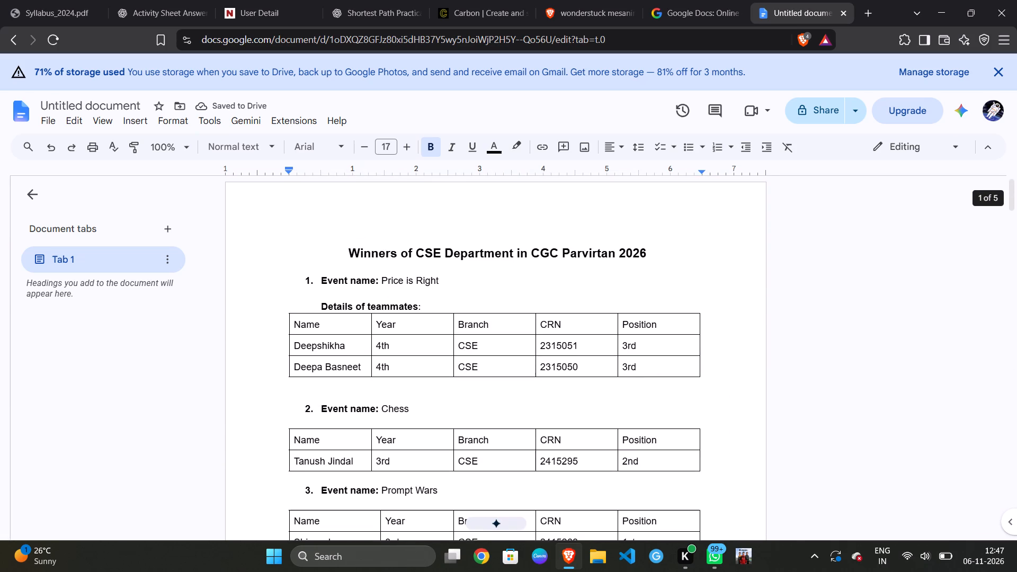
{"action": "scroll", "coordinate": [567, 418], "scroll_direction": "down", "scroll_amount": 7}
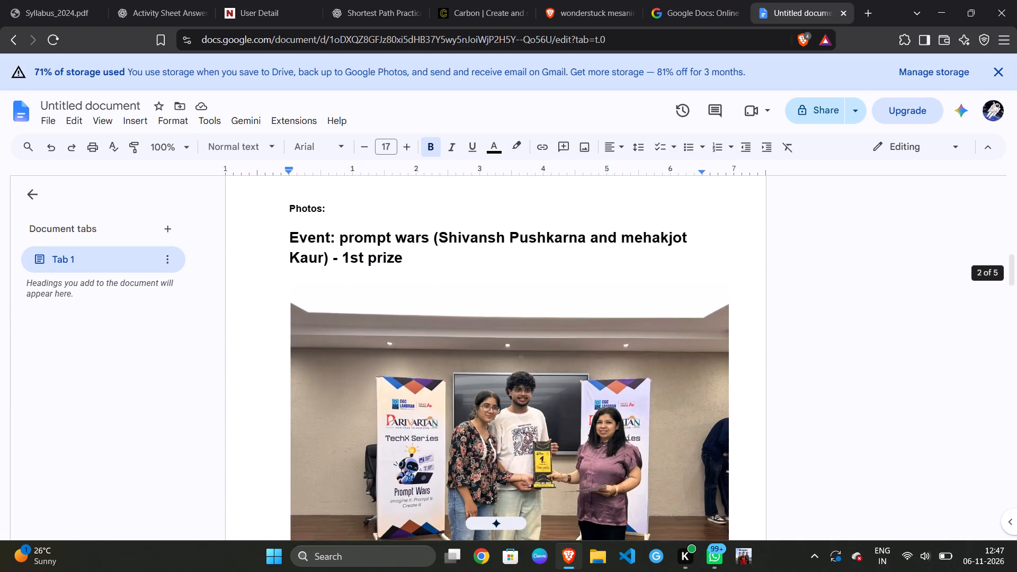
{"action": "scroll", "coordinate": [567, 418], "scroll_direction": "down", "scroll_amount": 13}
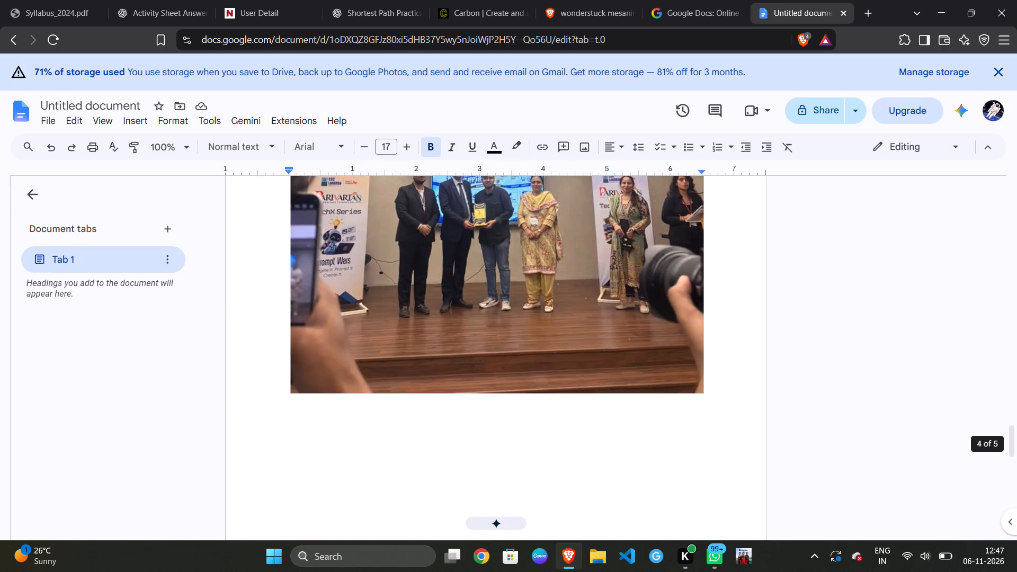
{"action": "scroll", "coordinate": [567, 418], "scroll_direction": "down", "scroll_amount": 6}
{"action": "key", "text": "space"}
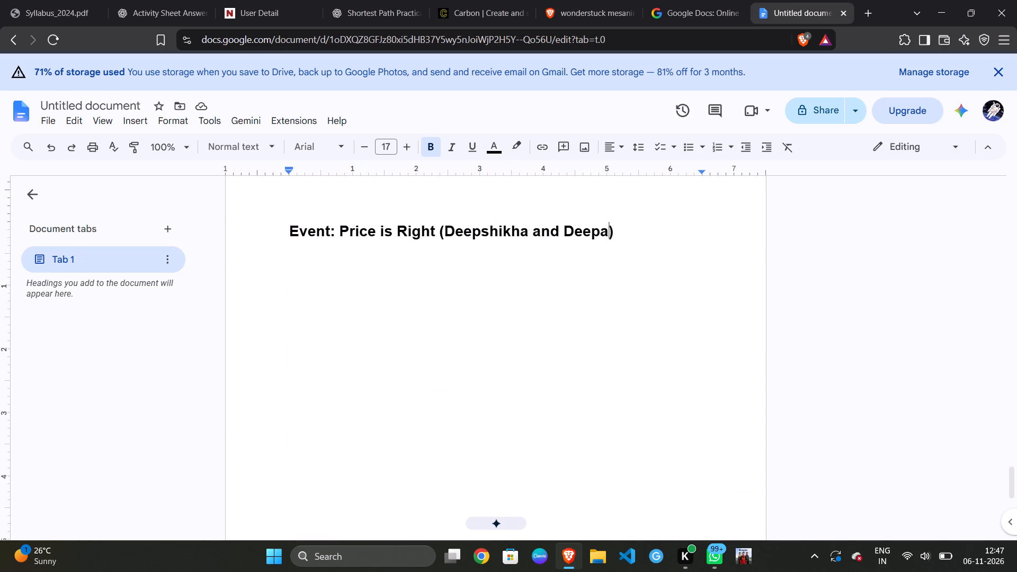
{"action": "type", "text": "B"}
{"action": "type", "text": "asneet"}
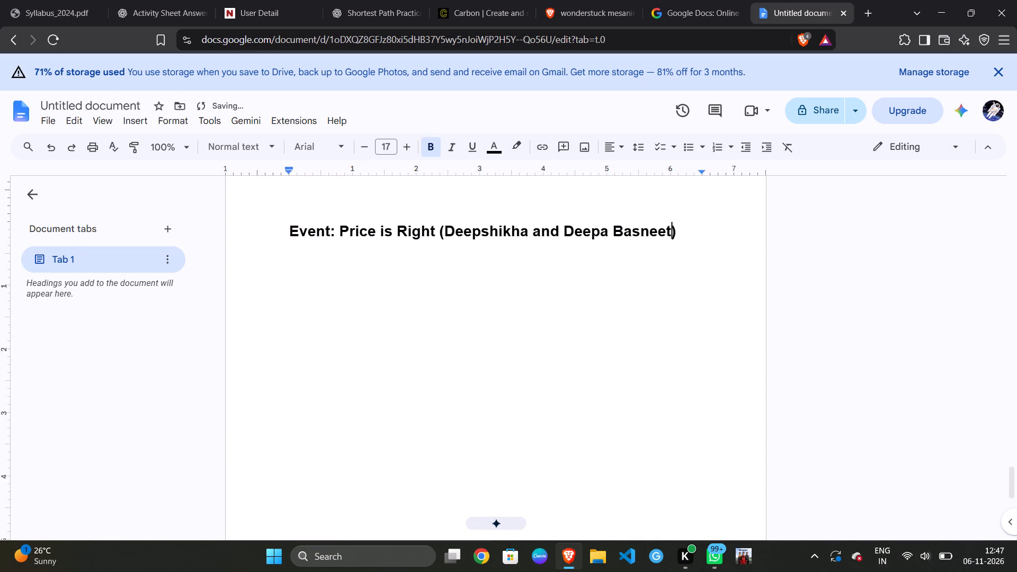
Paste the group photo of the four winners below the Price is Right caption, leaving a line between.
{"action": "left_click", "coordinate": [427, 257]}
{"action": "left_click", "coordinate": [687, 230]}
{"action": "key", "text": "Return"}
{"action": "key", "text": "Return"}
{"action": "key", "text": "ctrl+v"}
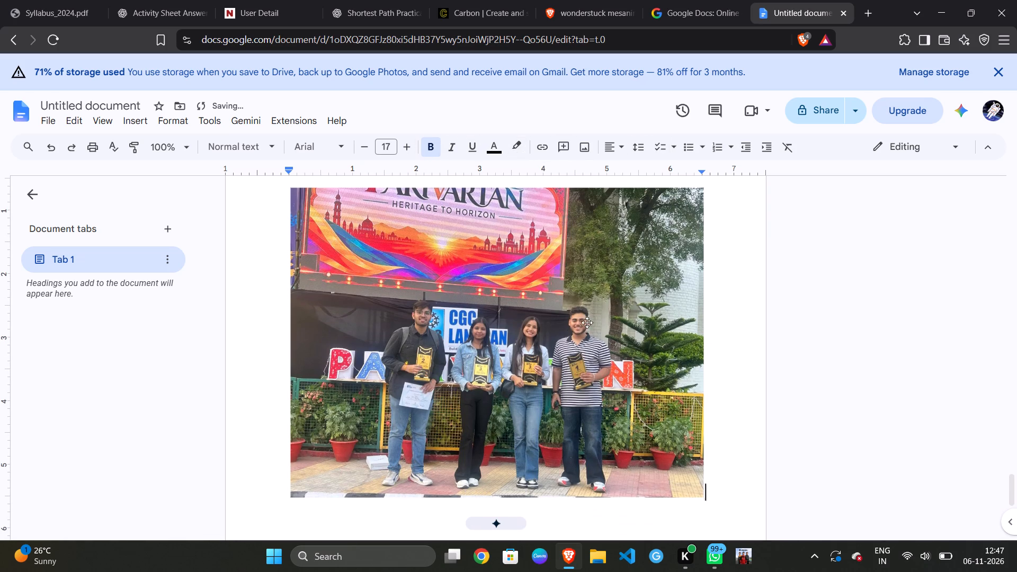
Crop the pasted group photo to the two women in the middle, trimming part of the banner above them.
{"action": "left_click", "coordinate": [565, 336]}
{"action": "left_click", "coordinate": [545, 154]}
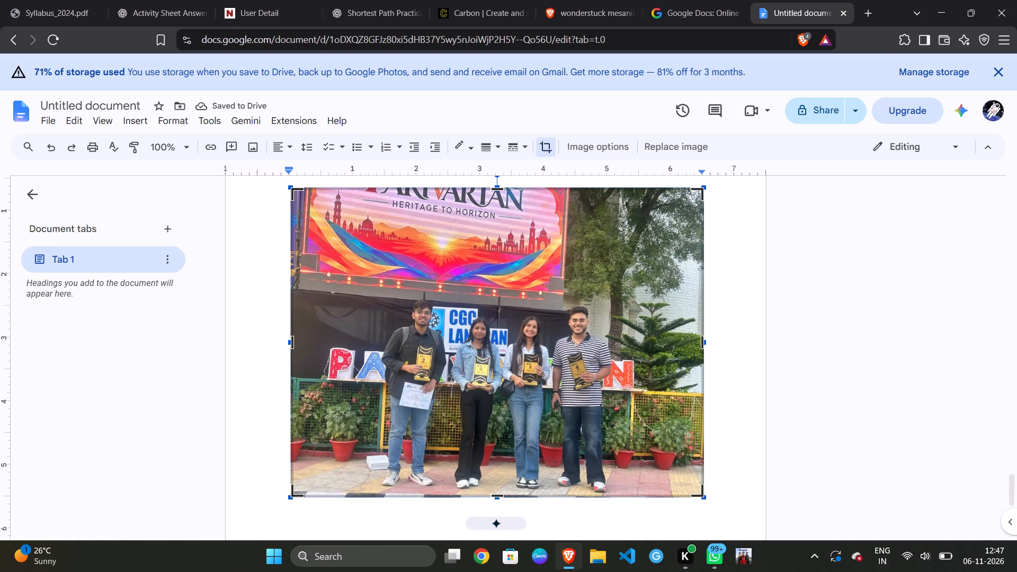
{"action": "left_click_drag", "start_coordinate": [291, 344], "coordinate": [461, 328]}
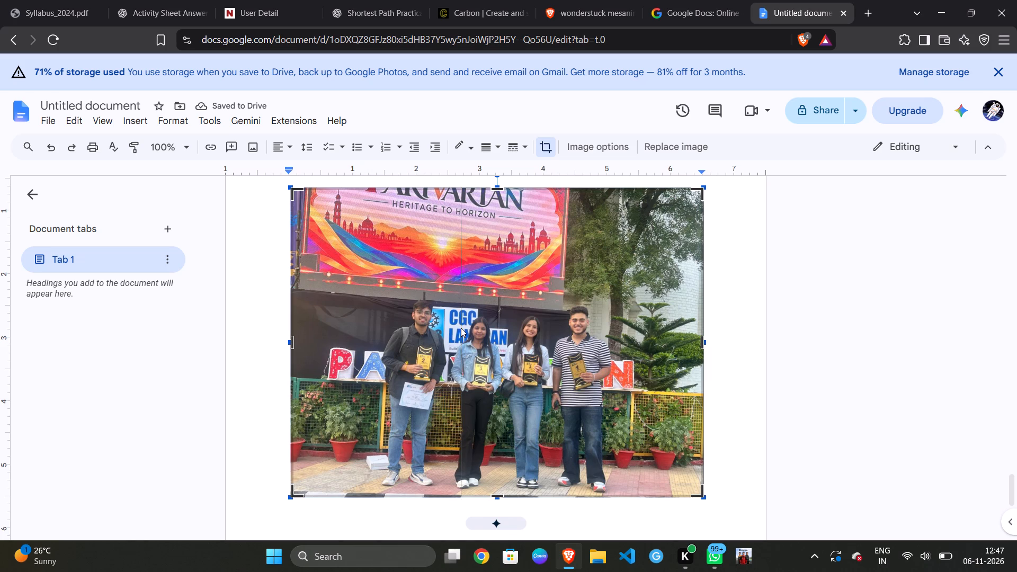
{"action": "left_click_drag", "start_coordinate": [461, 328], "coordinate": [444, 334]}
{"action": "left_click_drag", "start_coordinate": [548, 343], "coordinate": [401, 347]}
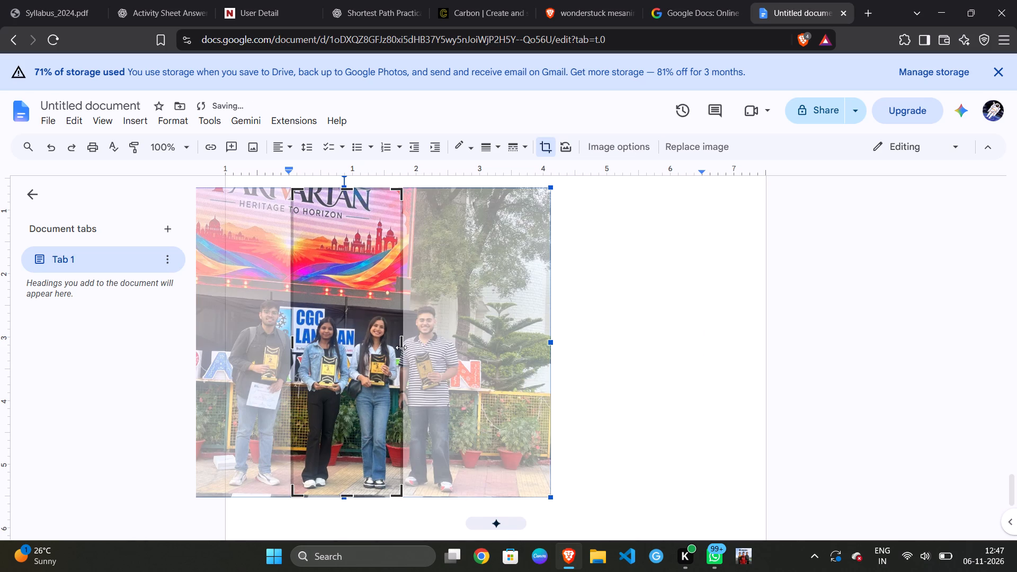
{"action": "left_click_drag", "start_coordinate": [347, 190], "coordinate": [345, 237]}
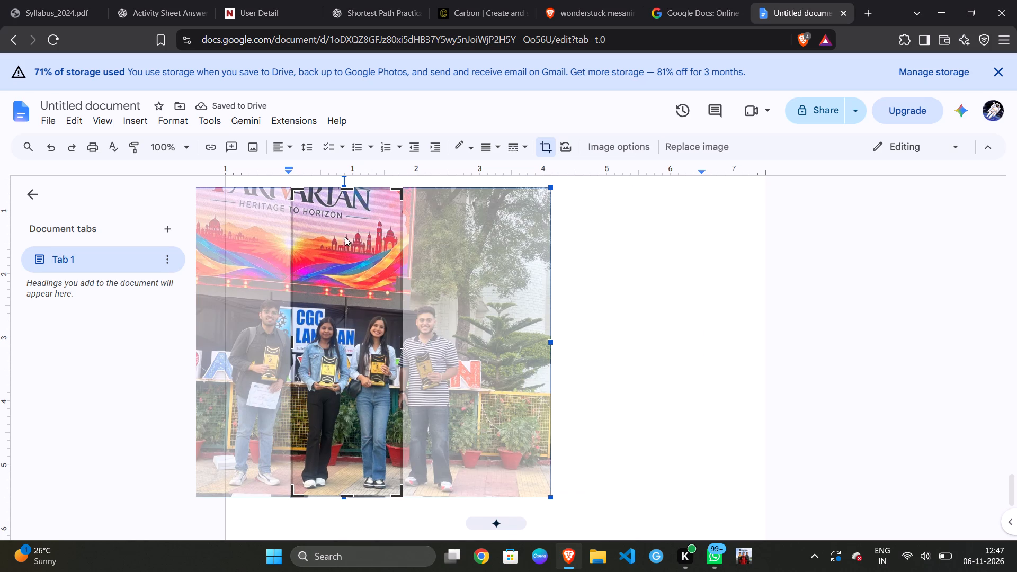
{"action": "left_click_drag", "start_coordinate": [345, 237], "coordinate": [342, 253]}
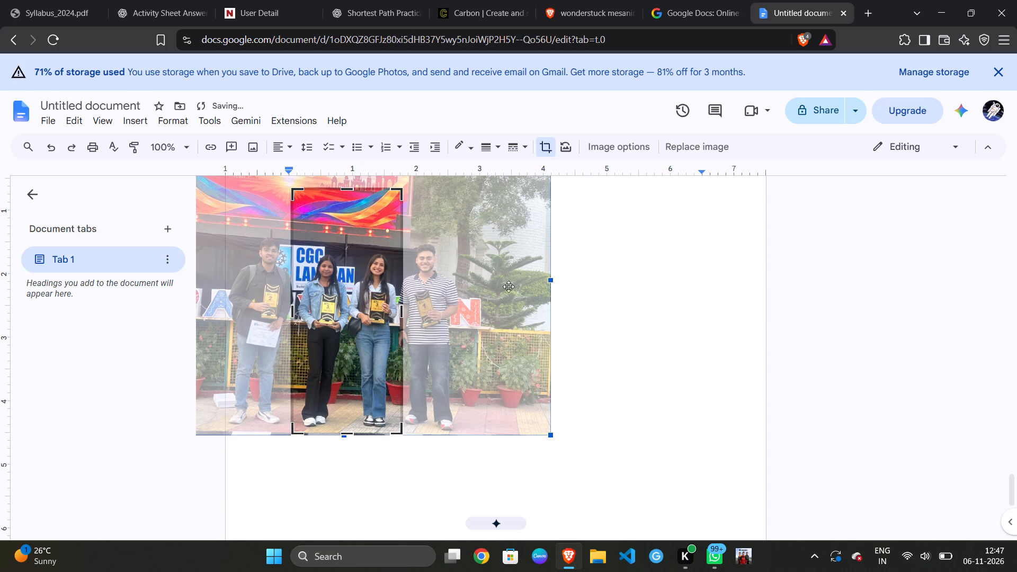
{"action": "left_click", "coordinate": [674, 331]}
Center the cropped photo of the two Price is Right winners on the page.
{"action": "scroll", "coordinate": [351, 306], "scroll_direction": "up", "scroll_amount": 1}
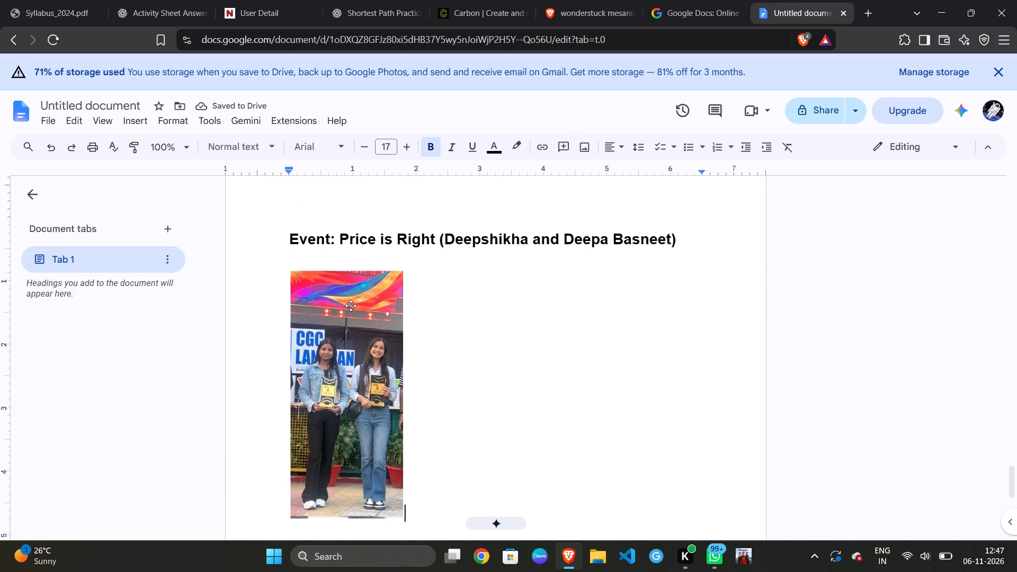
{"action": "scroll", "coordinate": [351, 306], "scroll_direction": "up", "scroll_amount": 1}
{"action": "left_click_drag", "start_coordinate": [352, 355], "coordinate": [522, 350]}
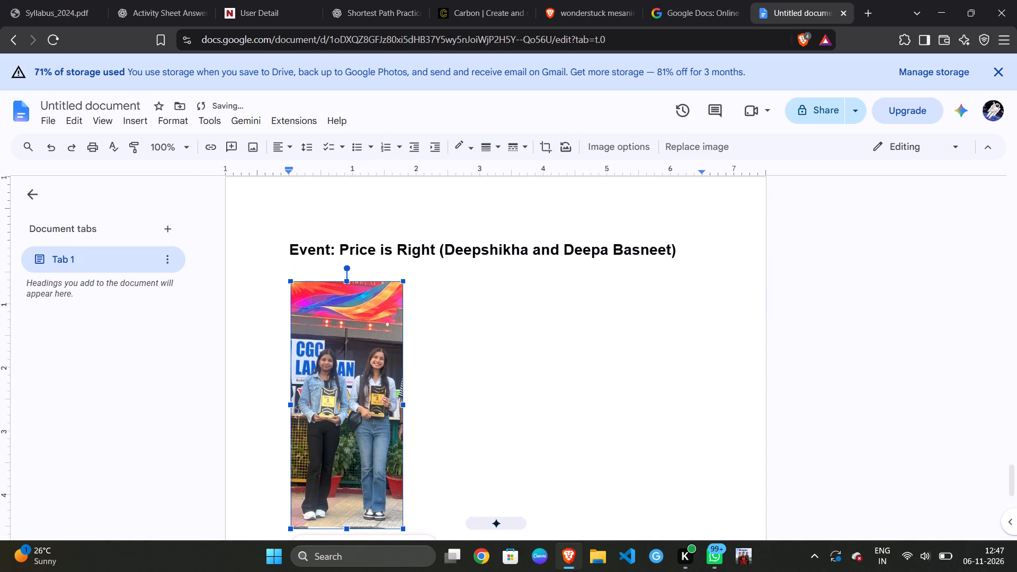
{"action": "left_click", "coordinate": [337, 395]}
{"action": "left_click", "coordinate": [289, 145]}
{"action": "left_click", "coordinate": [298, 174]}
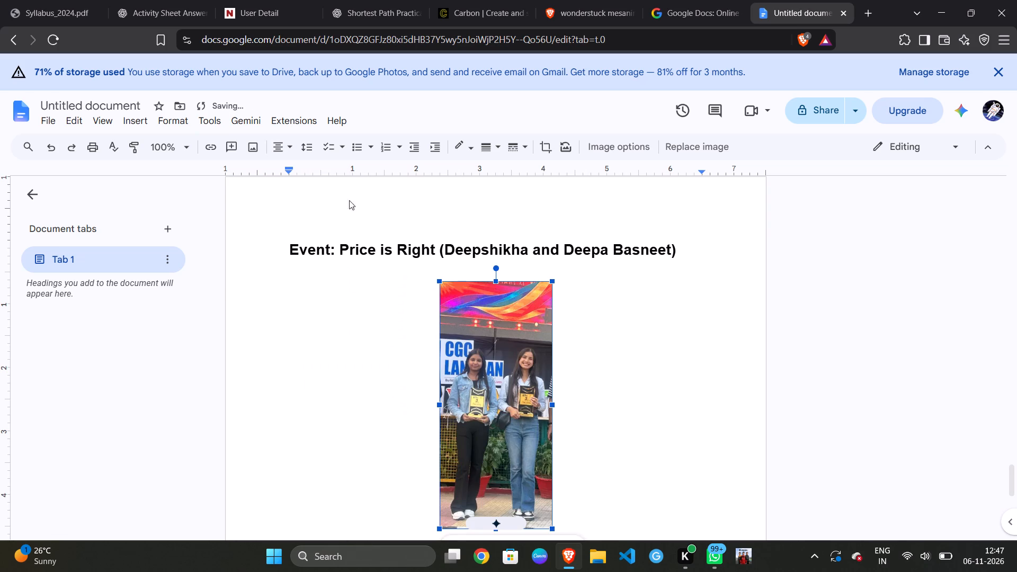
Paste the uncropped group photo again on a new line below the cropped Price is Right photo.
{"action": "scroll", "coordinate": [516, 387], "scroll_direction": "down", "scroll_amount": 2}
{"action": "left_click", "coordinate": [410, 445]}
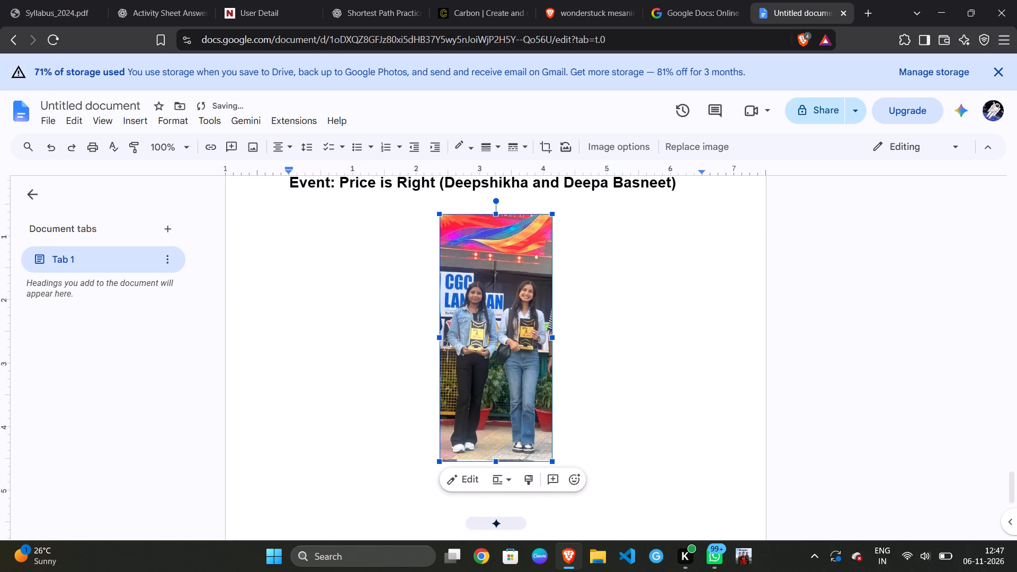
{"action": "left_click", "coordinate": [371, 470]}
{"action": "left_click", "coordinate": [608, 448]}
{"action": "key", "text": "Return"}
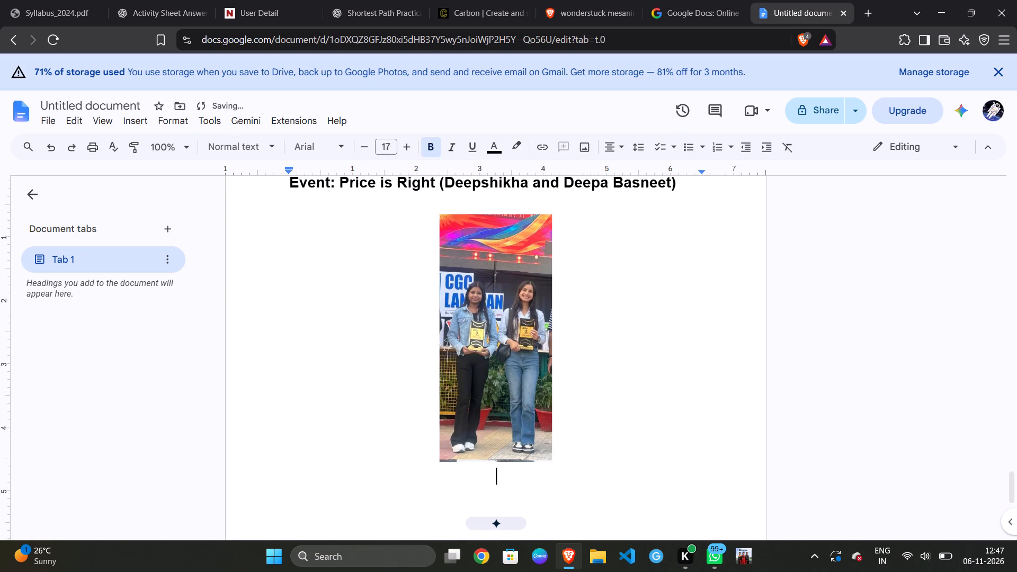
{"action": "key", "text": "Return"}
{"action": "key", "text": "ctrl+v"}
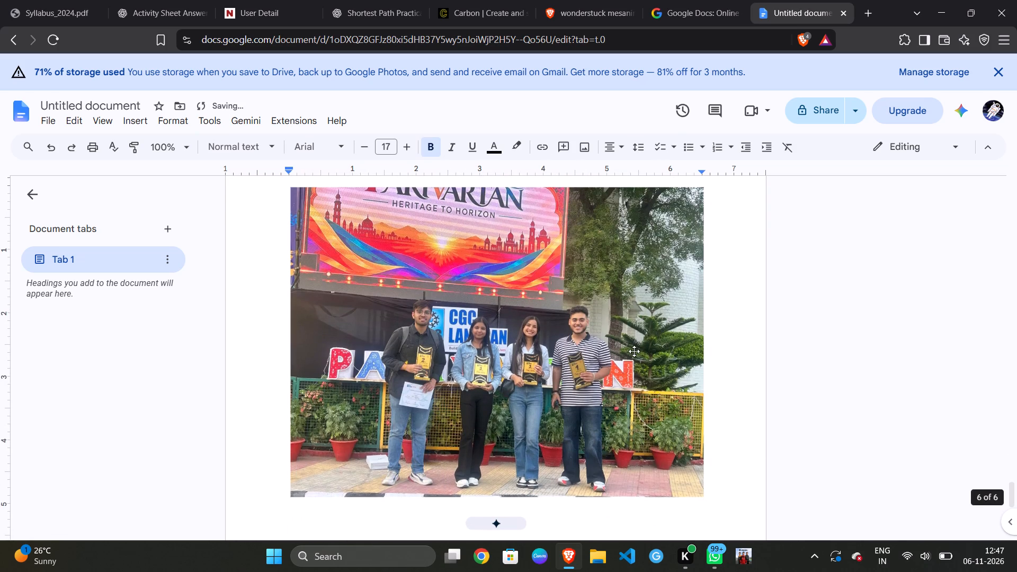
Copy the full Price is Right caption above the cropped photo.
{"action": "scroll", "coordinate": [634, 351], "scroll_direction": "up", "scroll_amount": 5}
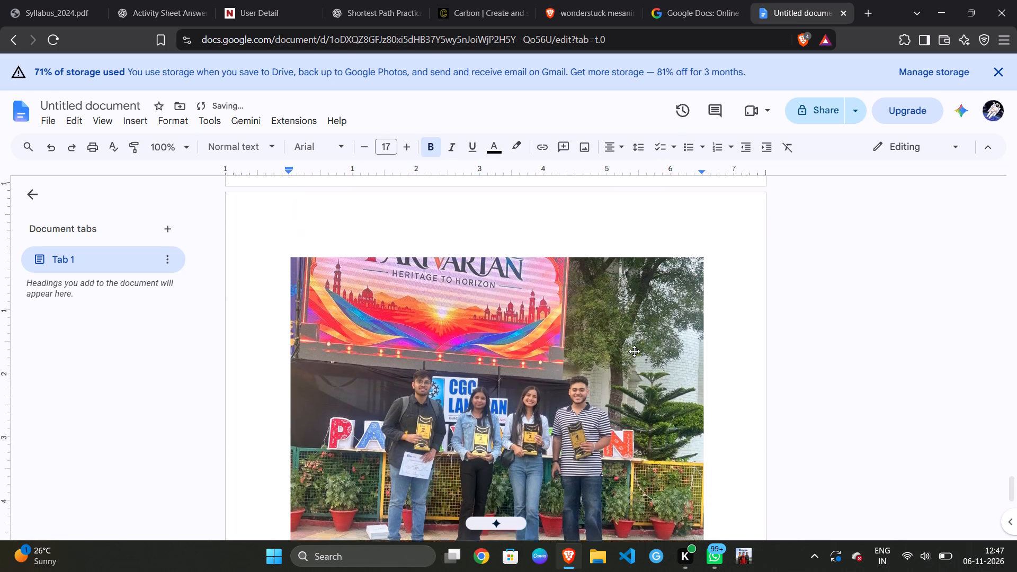
{"action": "scroll", "coordinate": [634, 351], "scroll_direction": "up", "scroll_amount": 4}
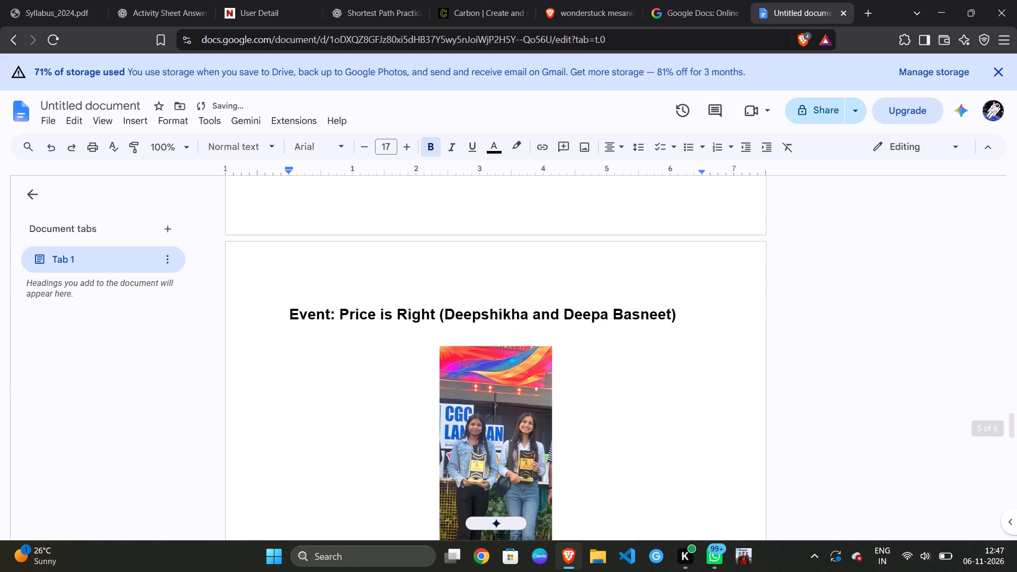
{"action": "left_click_drag", "start_coordinate": [692, 311], "coordinate": [284, 315]}
{"action": "key", "text": "ctrl+c"}
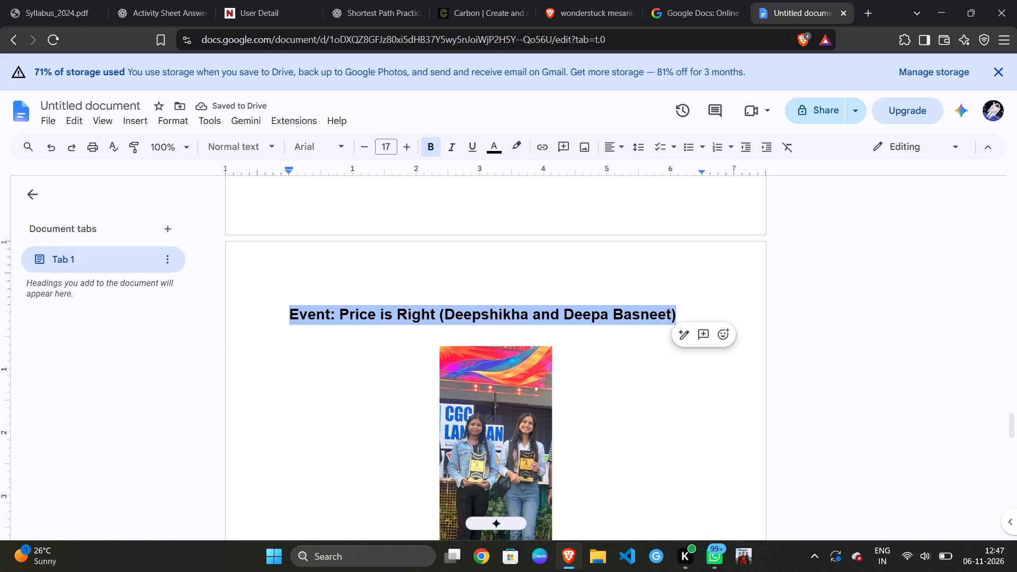
Add blank lines below the cropped photo until there is free space above the group photo on the following page.
{"action": "scroll", "coordinate": [324, 369], "scroll_direction": "down", "scroll_amount": 6}
{"action": "left_click", "coordinate": [318, 403]}
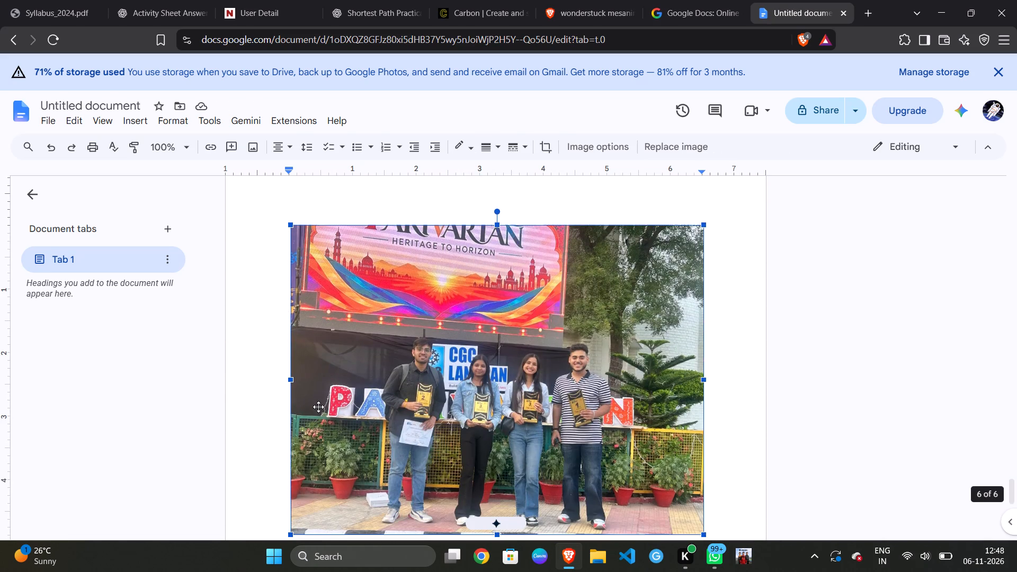
{"action": "scroll", "coordinate": [342, 291], "scroll_direction": "up", "scroll_amount": 1}
{"action": "double_click", "coordinate": [335, 280]}
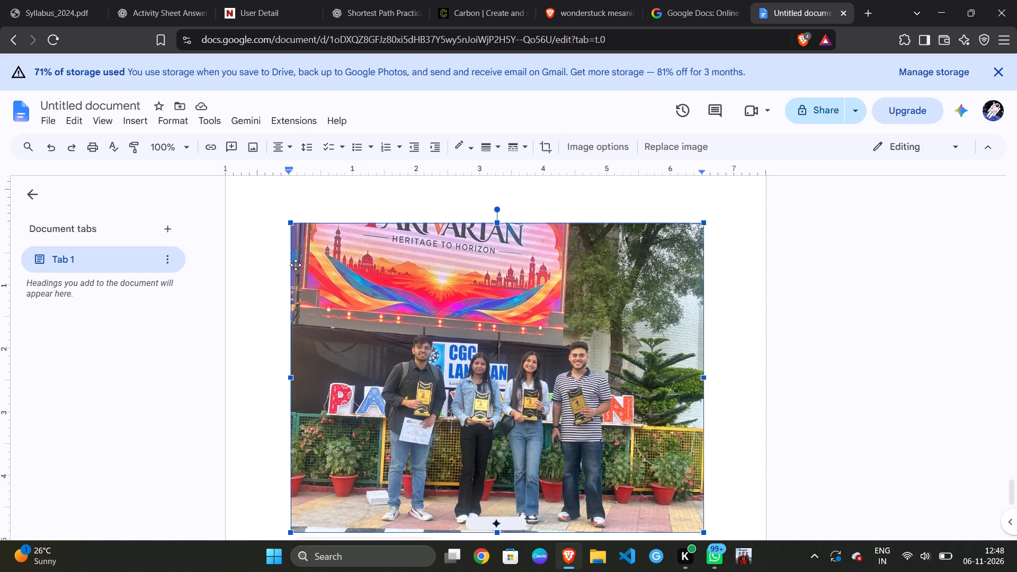
{"action": "left_click_drag", "start_coordinate": [364, 293], "coordinate": [387, 435]}
{"action": "left_click", "coordinate": [368, 209]}
{"action": "scroll", "coordinate": [368, 209], "scroll_direction": "up", "scroll_amount": 1}
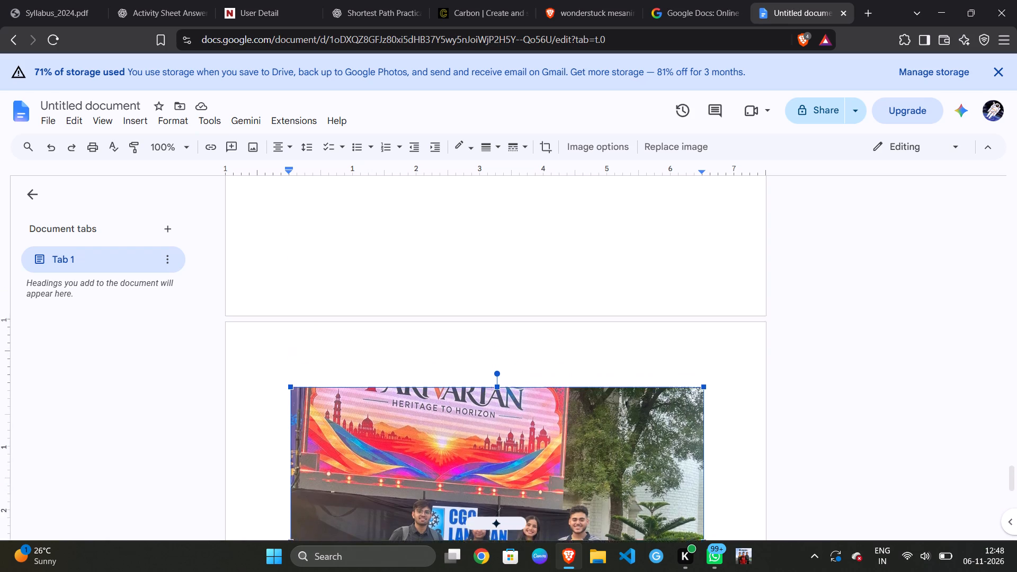
{"action": "scroll", "coordinate": [368, 209], "scroll_direction": "up", "scroll_amount": 1}
{"action": "left_click", "coordinate": [368, 209]}
{"action": "key", "text": "Return"}
{"action": "key", "text": "Return"}
{"action": "key", "text": "Return"}
{"action": "key", "text": "Return"}
{"action": "key", "text": "Return"}
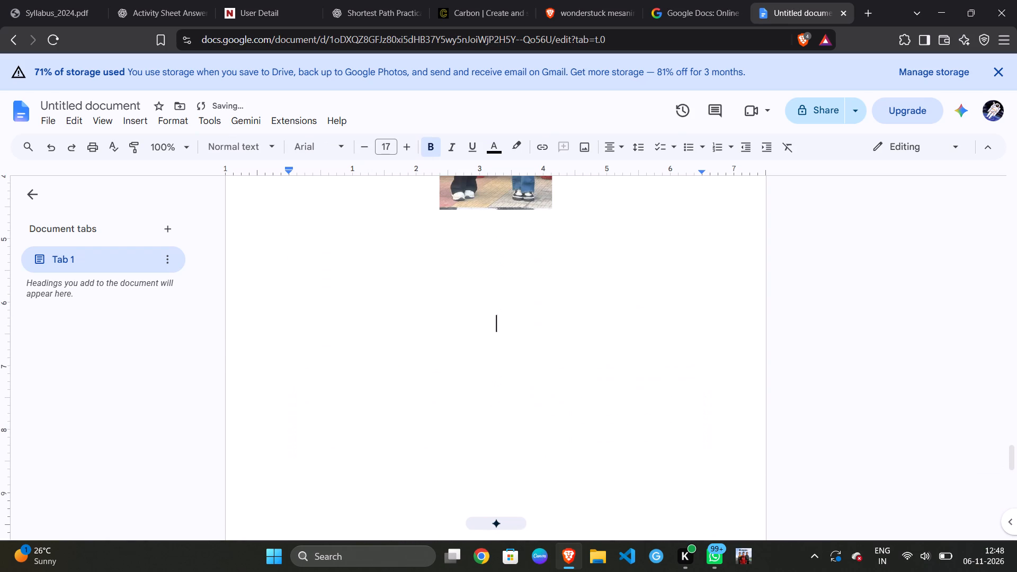
{"action": "key", "text": "Return"}
{"action": "key", "text": "Return"}
{"action": "key", "text": "Return"}
{"action": "key", "text": "Return"}
{"action": "key", "text": "Return"}
{"action": "key", "text": "Return"}
{"action": "key", "text": "Return"}
{"action": "key", "text": "Return"}
{"action": "key", "text": "Return"}
{"action": "key", "text": "Return"}
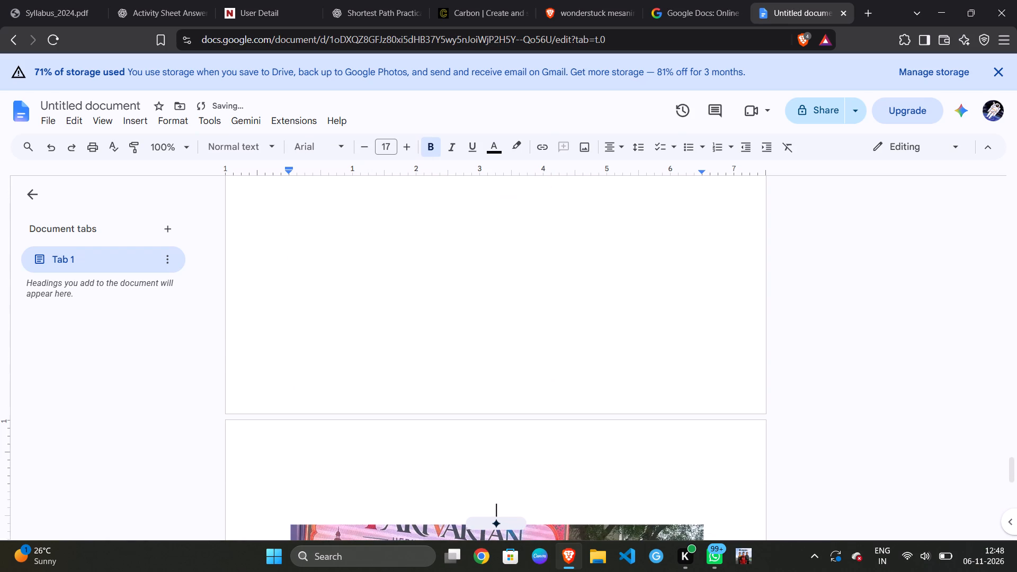
Remove the surplus blank lines and paste the copied Price is Right caption directly above the uncropped group photo.
{"action": "key", "text": "BackSpace"}
{"action": "key", "text": "BackSpace"}
{"action": "key", "text": "BackSpace"}
{"action": "key", "text": "Return"}
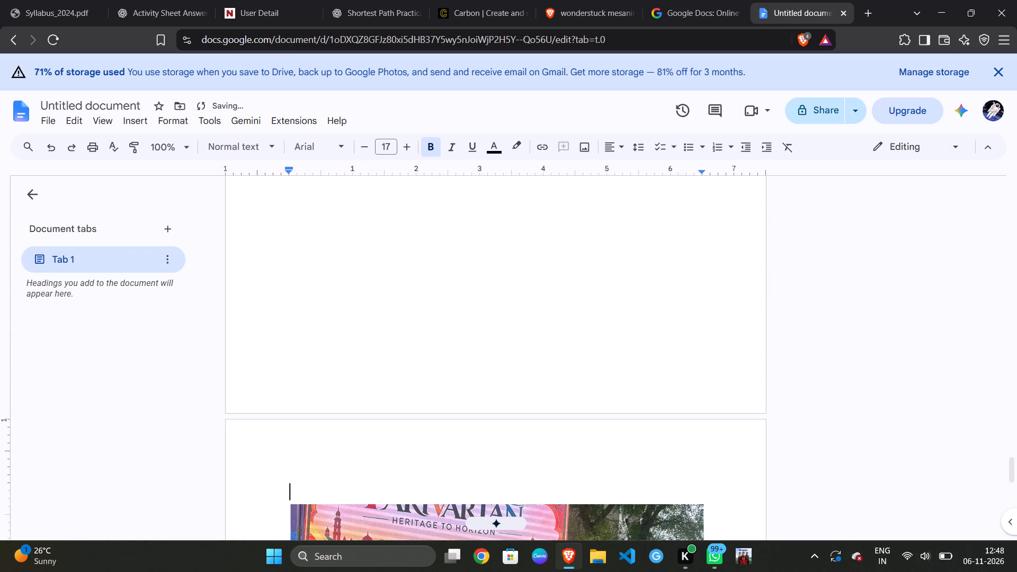
{"action": "key", "text": "ctrl+v"}
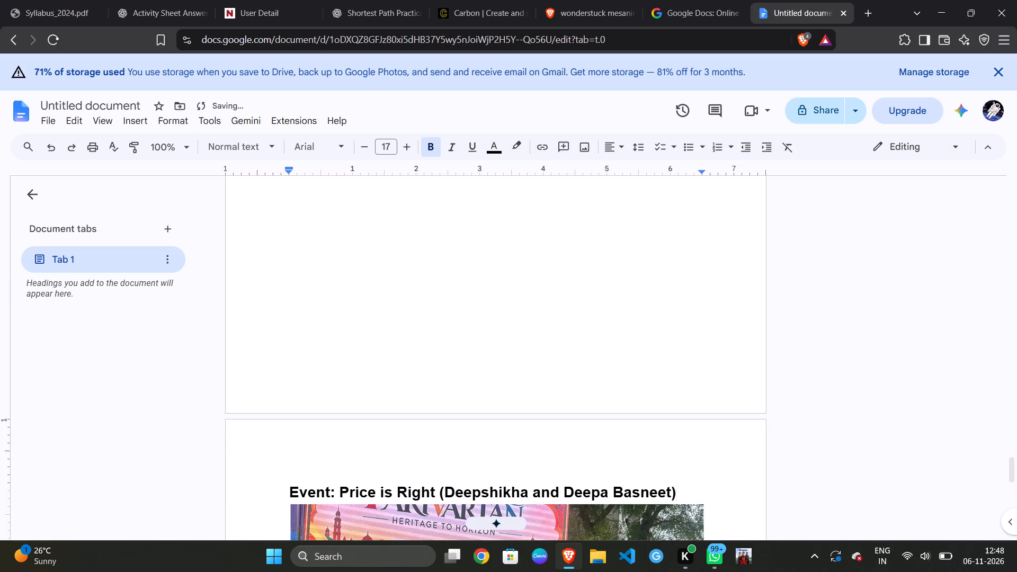
Replace everything after "Event:" in the pasted caption above the uncropped group photo with "Collage Craft ()".
{"action": "left_click_drag", "start_coordinate": [675, 490], "coordinate": [393, 497]}
{"action": "key", "text": "BackSpace"}
{"action": "key", "text": "BackSpace"}
{"action": "key", "text": "BackSpace"}
{"action": "key", "text": "BackSpace"}
{"action": "key", "text": "BackSpace"}
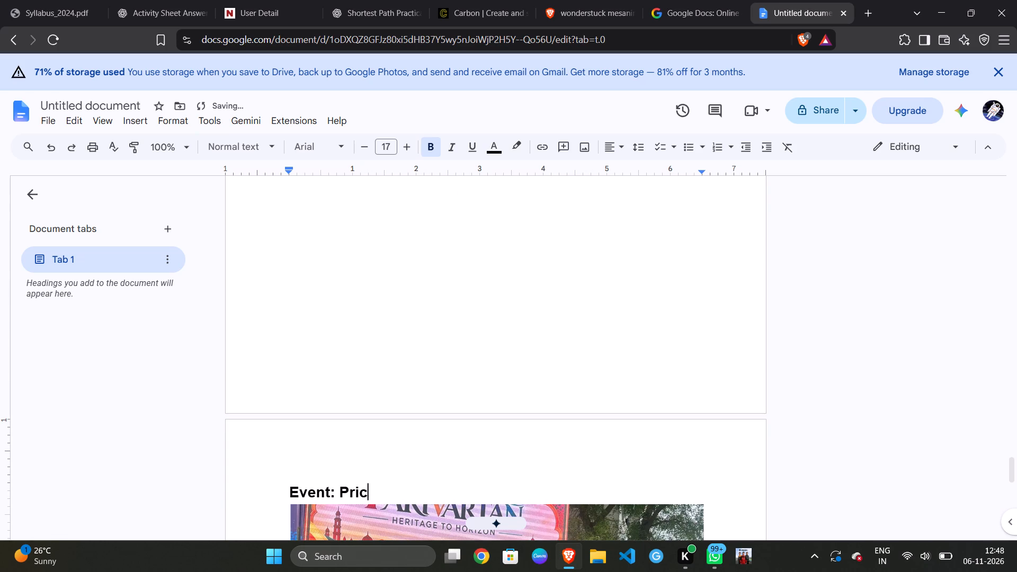
{"action": "key", "text": "BackSpace"}
{"action": "key", "text": "BackSpace"}
{"action": "key", "text": "BackSpace"}
{"action": "key", "text": "BackSpace"}
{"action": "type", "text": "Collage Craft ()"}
Enter the Collage Craft winner's full name inside the caption's parentheses, as listed in the event table.
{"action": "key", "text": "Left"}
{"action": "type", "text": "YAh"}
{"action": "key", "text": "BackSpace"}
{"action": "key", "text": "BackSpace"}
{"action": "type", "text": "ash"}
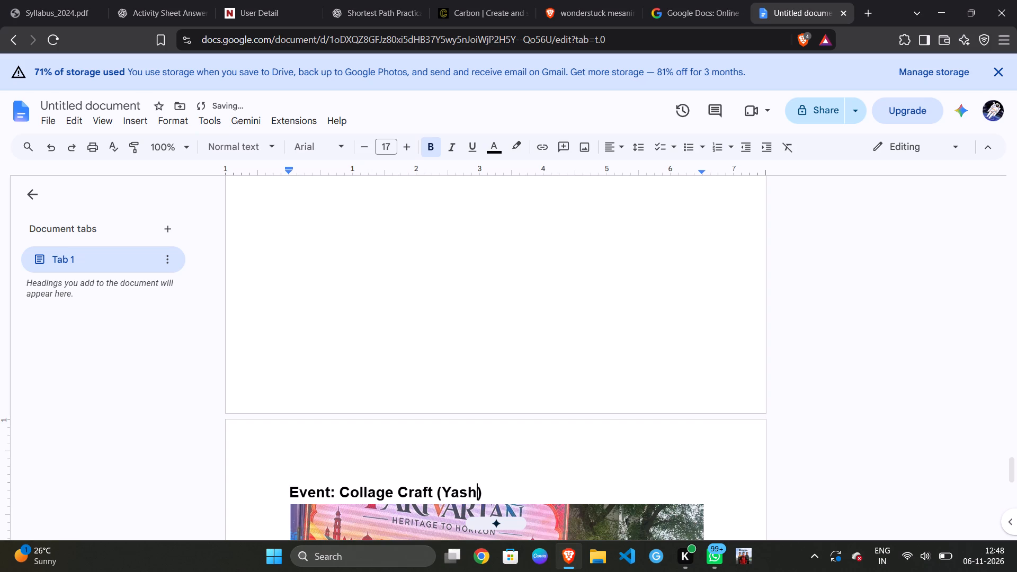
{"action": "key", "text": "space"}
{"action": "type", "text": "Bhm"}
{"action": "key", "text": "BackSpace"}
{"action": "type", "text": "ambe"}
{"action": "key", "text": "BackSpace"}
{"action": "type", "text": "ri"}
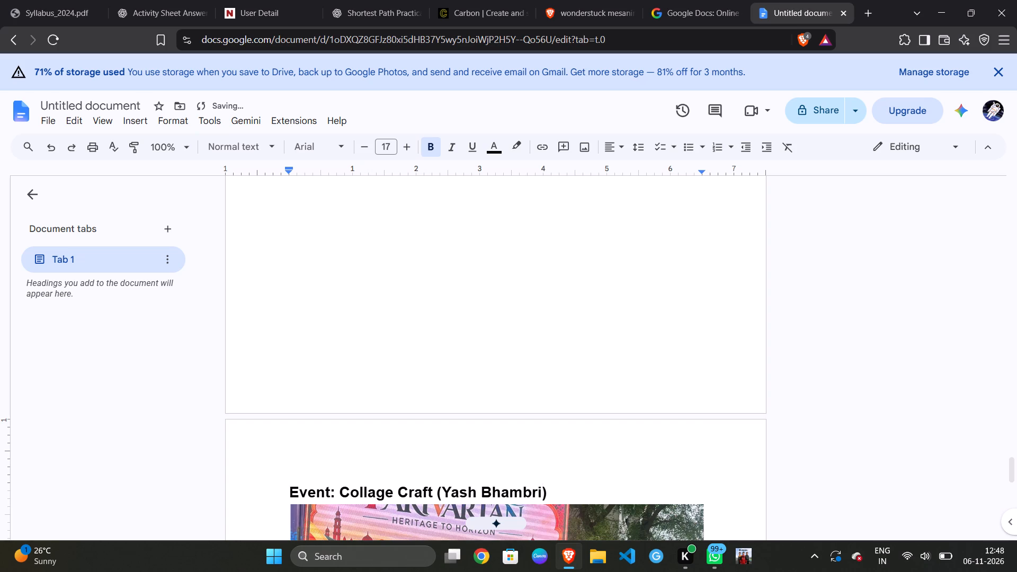
Insert a blank line between the Collage Craft caption and the group photo.
{"action": "left_click", "coordinate": [562, 497]}
{"action": "key", "text": "Return"}
Crop the Collage Craft group photo on three sides to show only the winner in the striped shirt, trimming the excess above him.
{"action": "scroll", "coordinate": [554, 491], "scroll_direction": "down", "scroll_amount": 2}
{"action": "scroll", "coordinate": [551, 412], "scroll_direction": "down", "scroll_amount": 1}
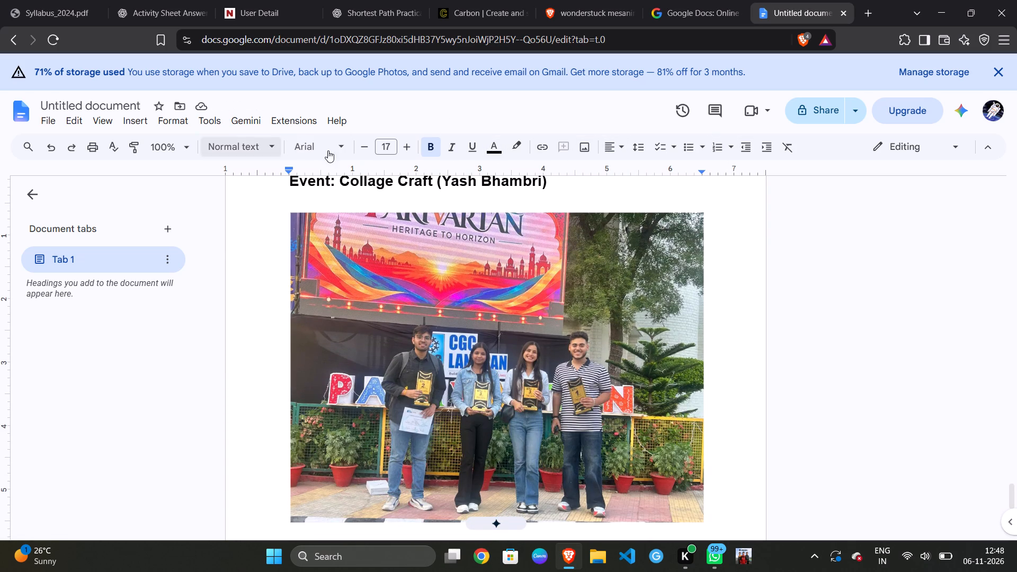
{"action": "left_click", "coordinate": [516, 329]}
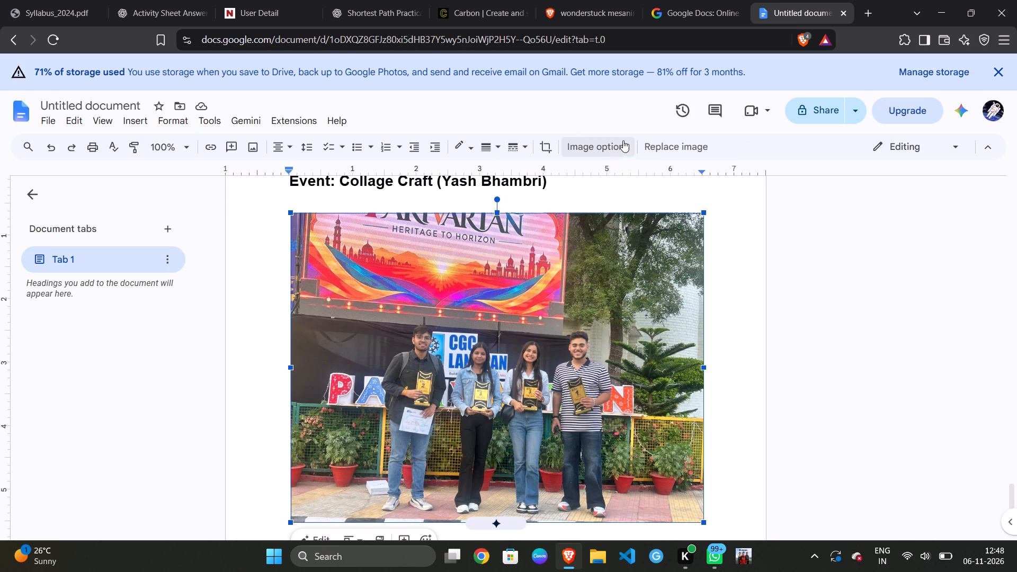
{"action": "left_click", "coordinate": [542, 148]}
{"action": "left_click_drag", "start_coordinate": [291, 364], "coordinate": [547, 355]}
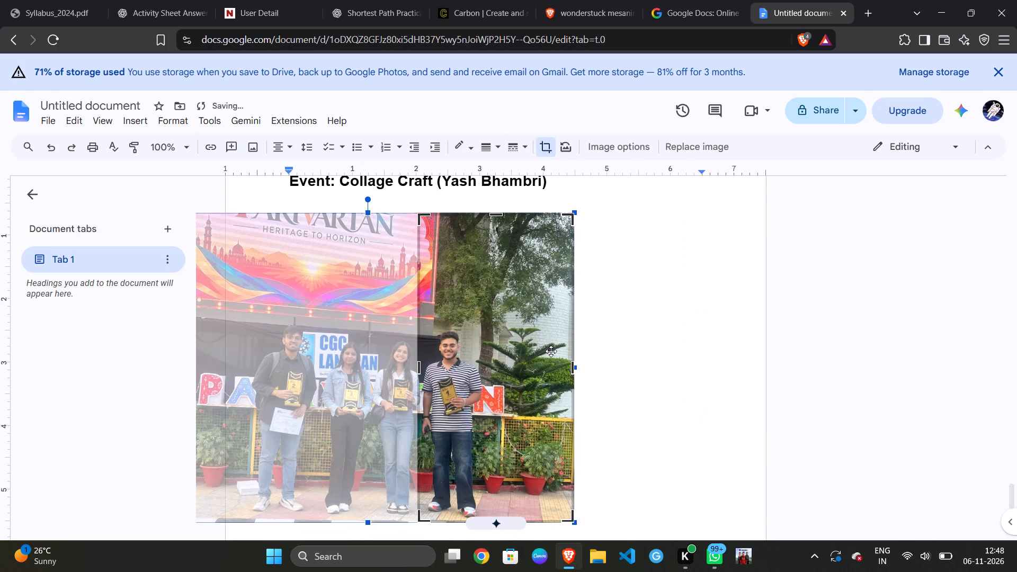
{"action": "left_click_drag", "start_coordinate": [574, 369], "coordinate": [498, 374]}
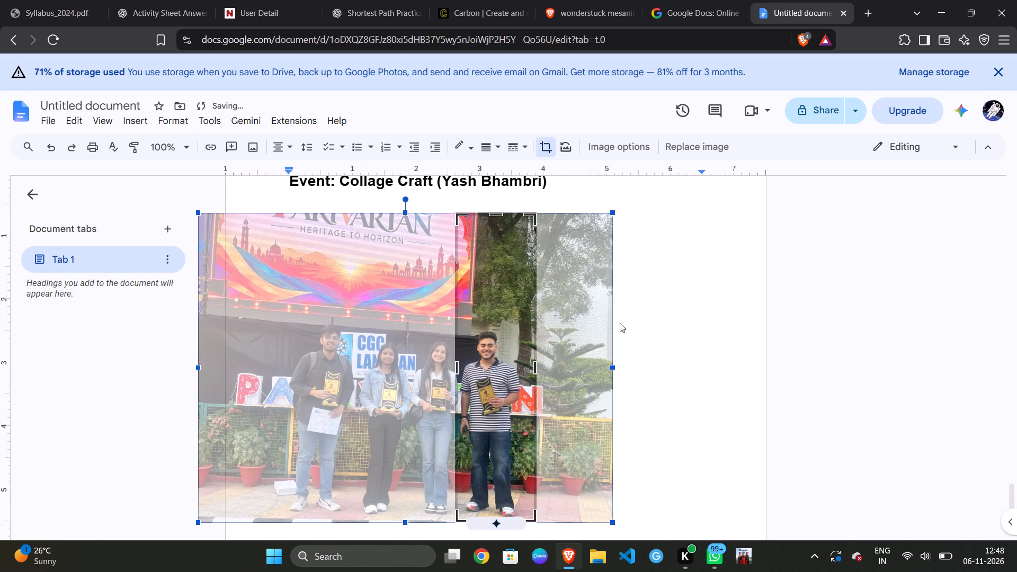
{"action": "left_click_drag", "start_coordinate": [496, 212], "coordinate": [498, 298]}
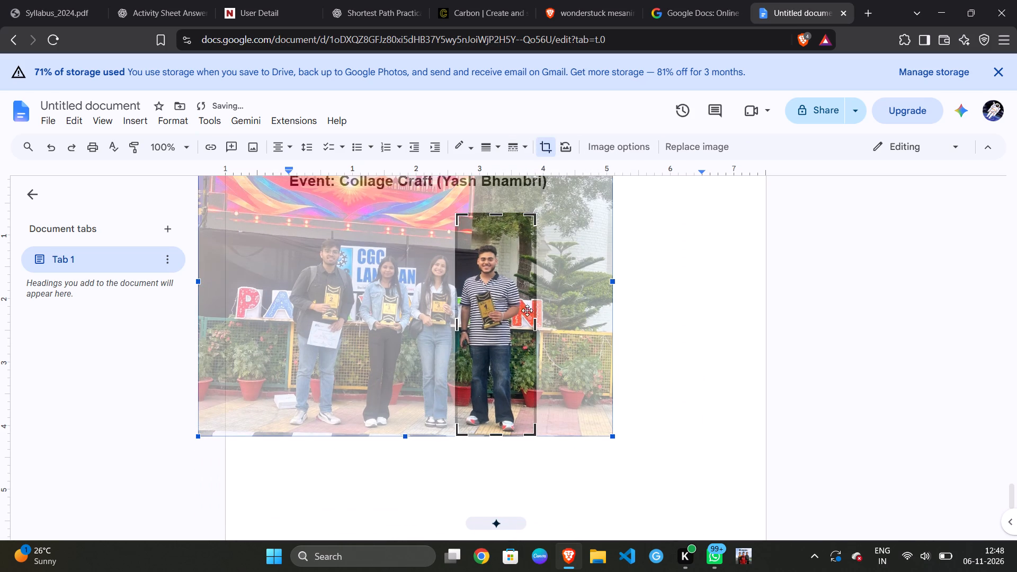
{"action": "left_click", "coordinate": [700, 345]}
Add two new lines below the cropped Collage Craft photo.
{"action": "scroll", "coordinate": [494, 367], "scroll_direction": "down", "scroll_amount": 1}
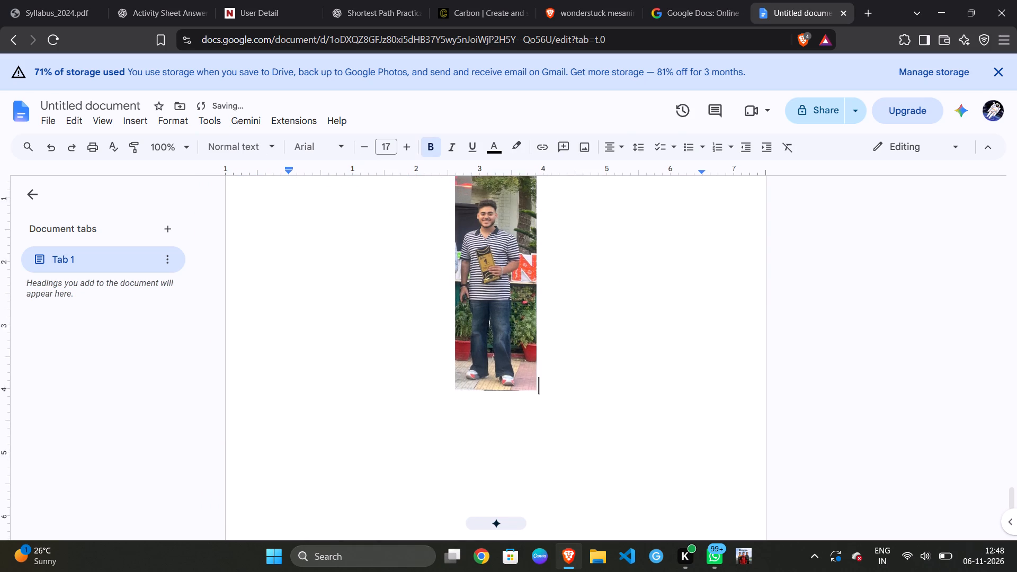
{"action": "scroll", "coordinate": [494, 367], "scroll_direction": "down", "scroll_amount": 1}
{"action": "left_click", "coordinate": [563, 325]}
{"action": "key", "text": "Return"}
{"action": "key", "text": "Return"}
{"action": "key", "text": "BackSpace"}
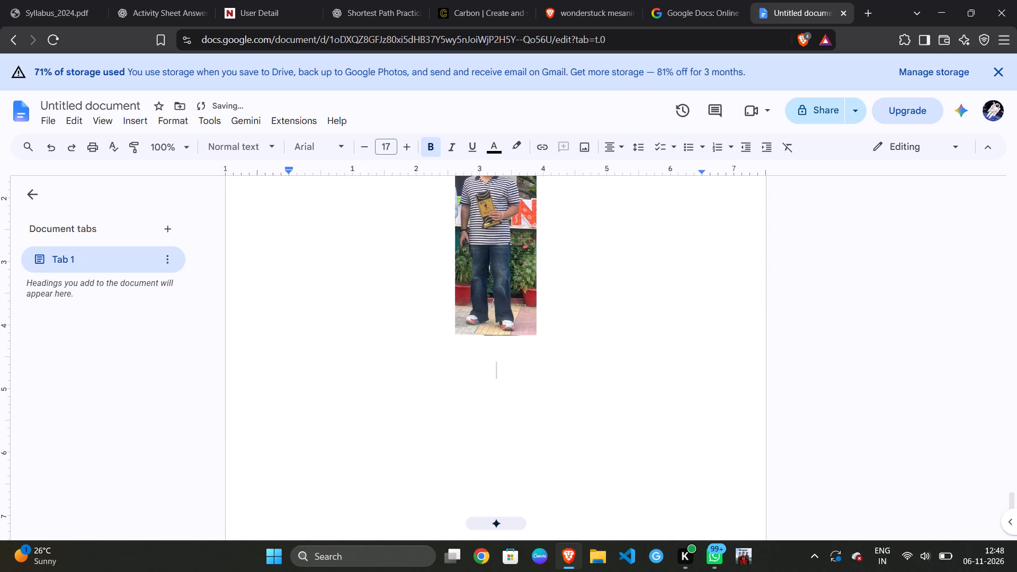
{"action": "key", "text": "Return"}
Review the document's captioned prize photos and event tables from the last page back to the earlier pages.
{"action": "scroll", "coordinate": [563, 325], "scroll_direction": "up", "scroll_amount": 8}
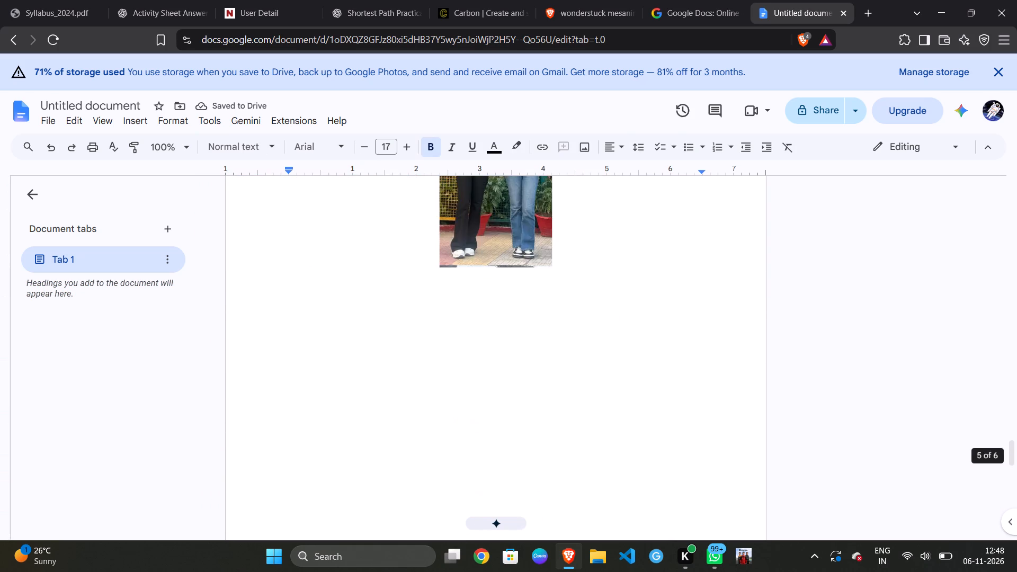
{"action": "scroll", "coordinate": [563, 325], "scroll_direction": "up", "scroll_amount": 10}
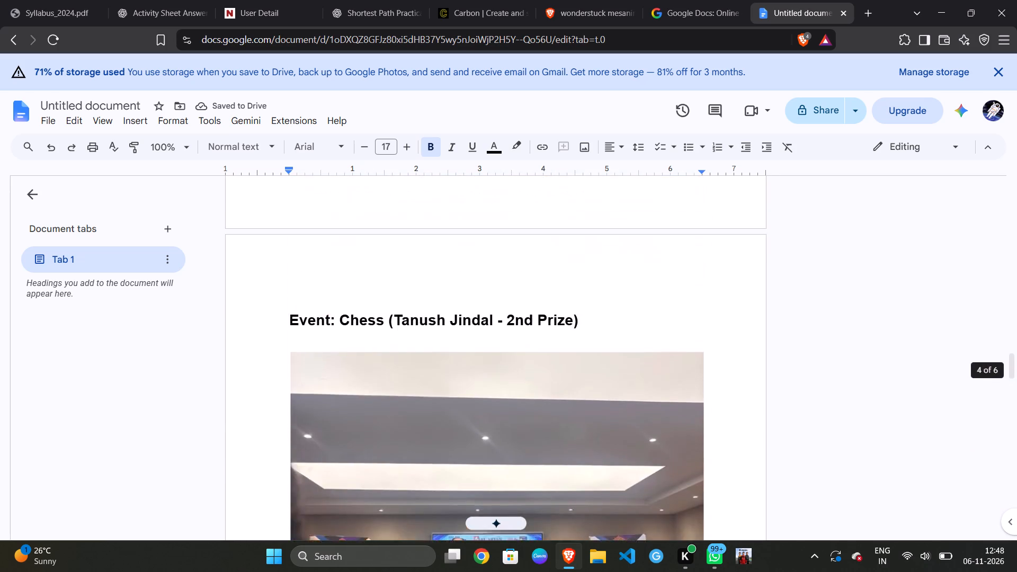
{"action": "scroll", "coordinate": [563, 325], "scroll_direction": "up", "scroll_amount": 10}
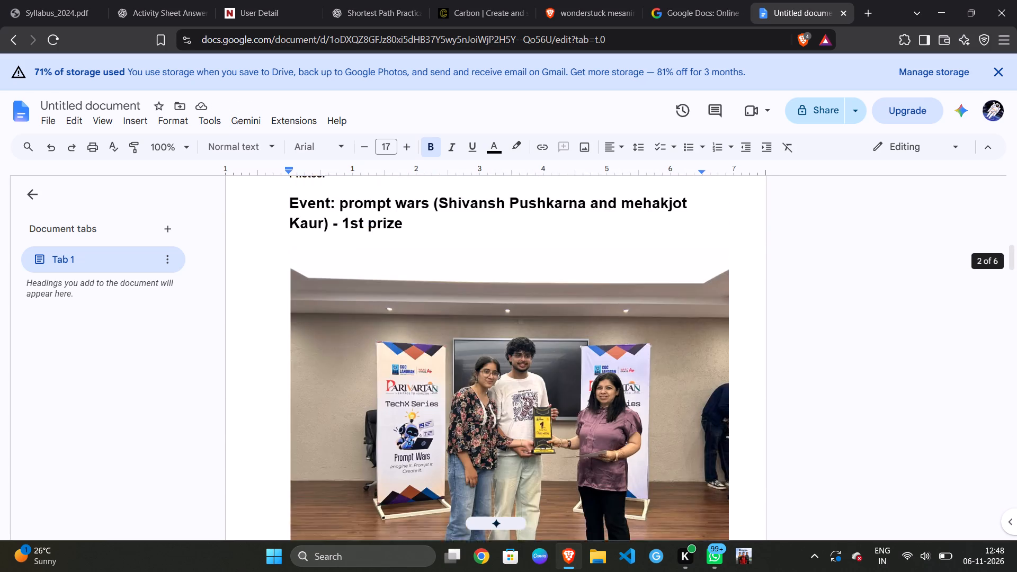
{"action": "scroll", "coordinate": [563, 325], "scroll_direction": "up", "scroll_amount": 7}
{"action": "scroll", "coordinate": [563, 325], "scroll_direction": "down", "scroll_amount": 3}
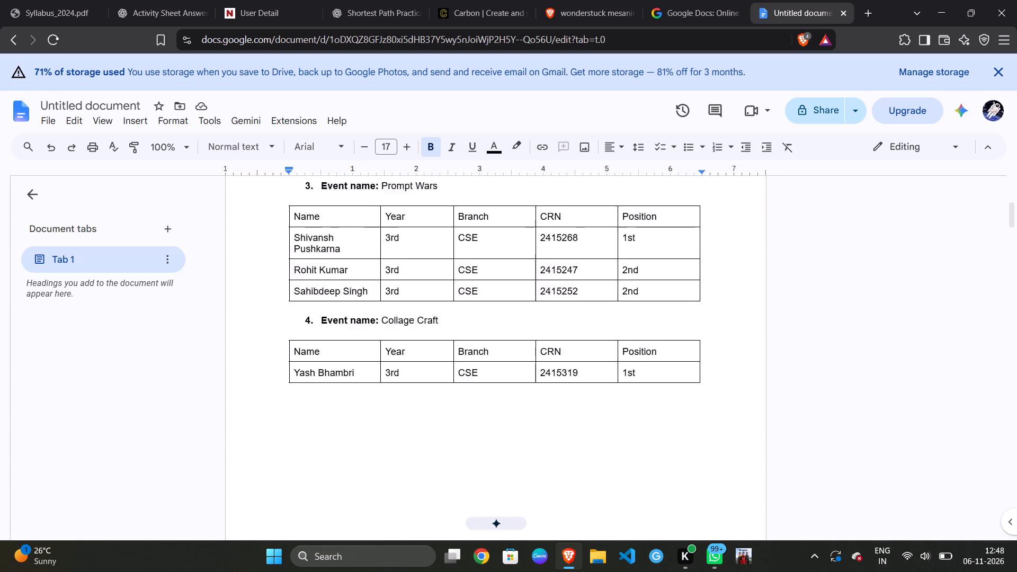
{"action": "scroll", "coordinate": [563, 325], "scroll_direction": "down", "scroll_amount": 19}
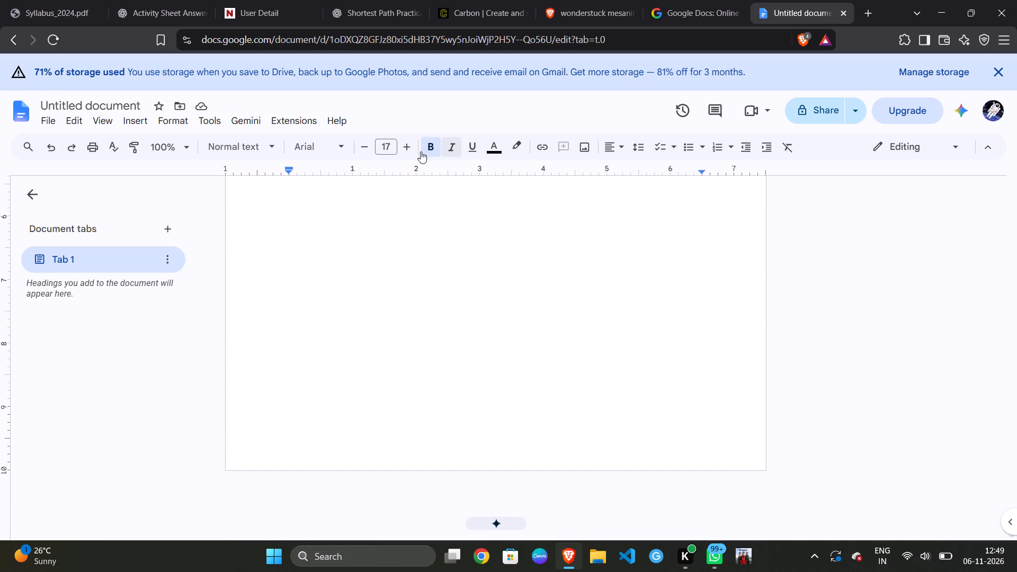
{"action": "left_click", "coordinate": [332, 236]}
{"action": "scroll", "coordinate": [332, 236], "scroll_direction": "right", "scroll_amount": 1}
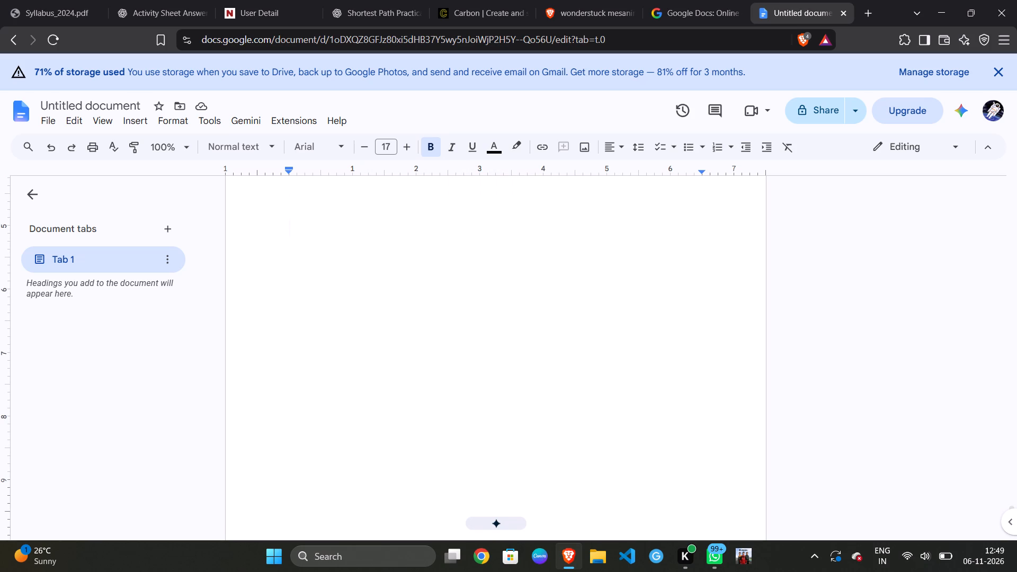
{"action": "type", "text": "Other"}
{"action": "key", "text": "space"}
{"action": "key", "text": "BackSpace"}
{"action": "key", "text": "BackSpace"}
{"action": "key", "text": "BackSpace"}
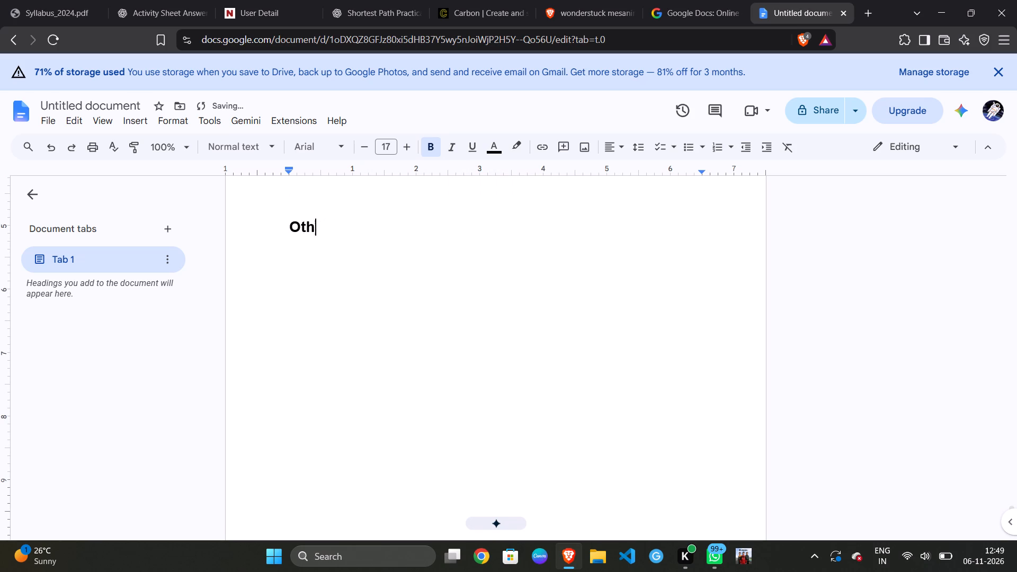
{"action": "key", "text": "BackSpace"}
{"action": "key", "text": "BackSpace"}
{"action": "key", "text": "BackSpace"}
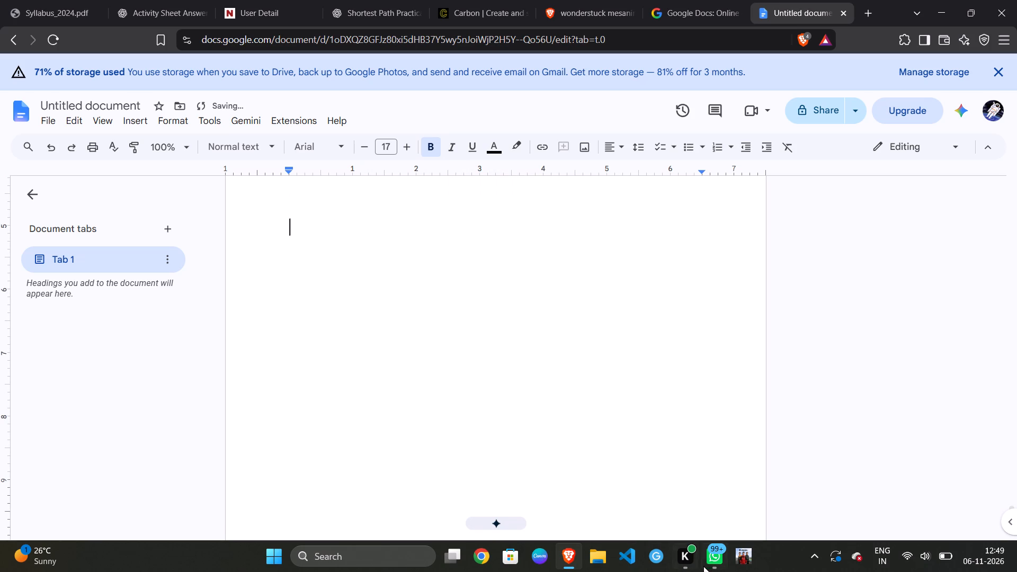
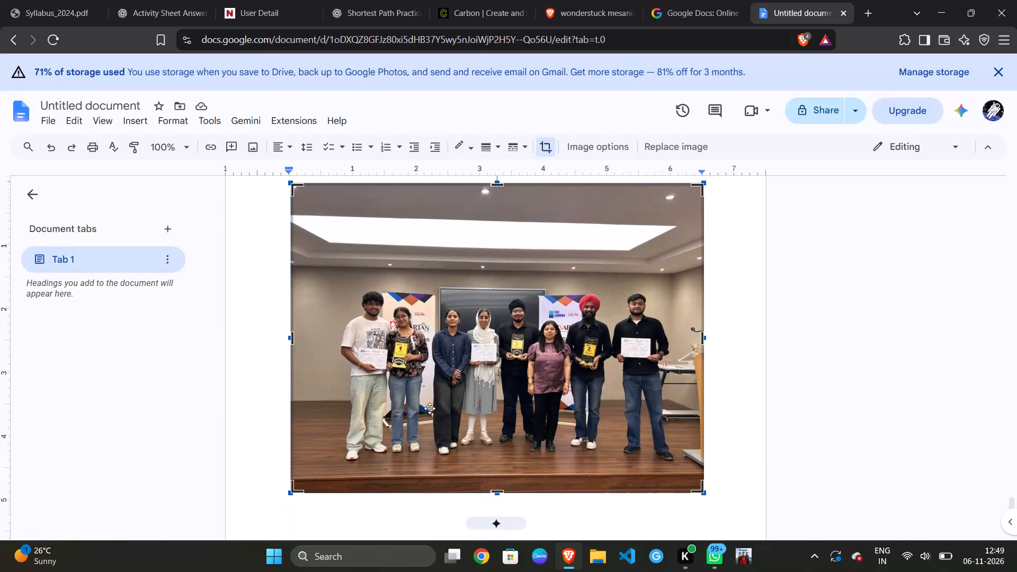
Insert two line breaks below the indoor stage group photo and paste the copied outdoor group photo there.
{"action": "left_click", "coordinate": [712, 473]}
{"action": "key", "text": "Return"}
{"action": "key", "text": "Return"}
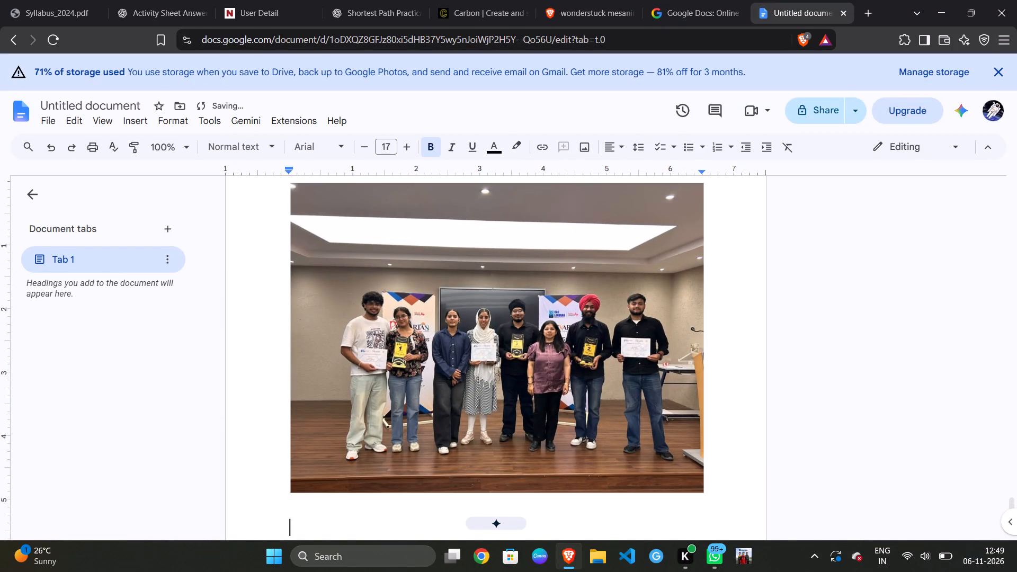
{"action": "key", "text": "ctrl+v"}
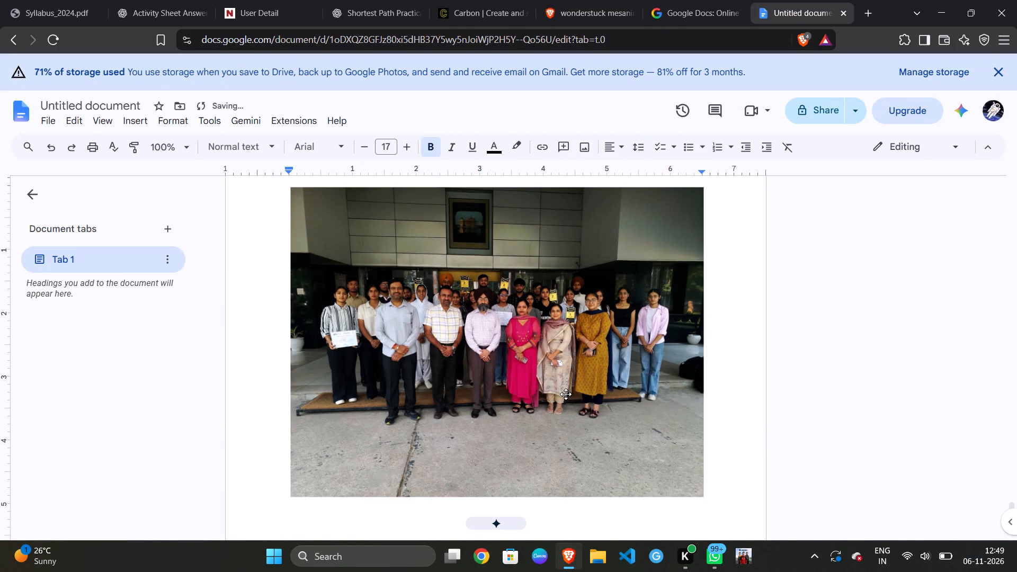
Review the pasted photos and captioned prize photos across the document's later pages, back to the Chess and Collage Craft entries.
{"action": "scroll", "coordinate": [566, 394], "scroll_direction": "up", "scroll_amount": 6}
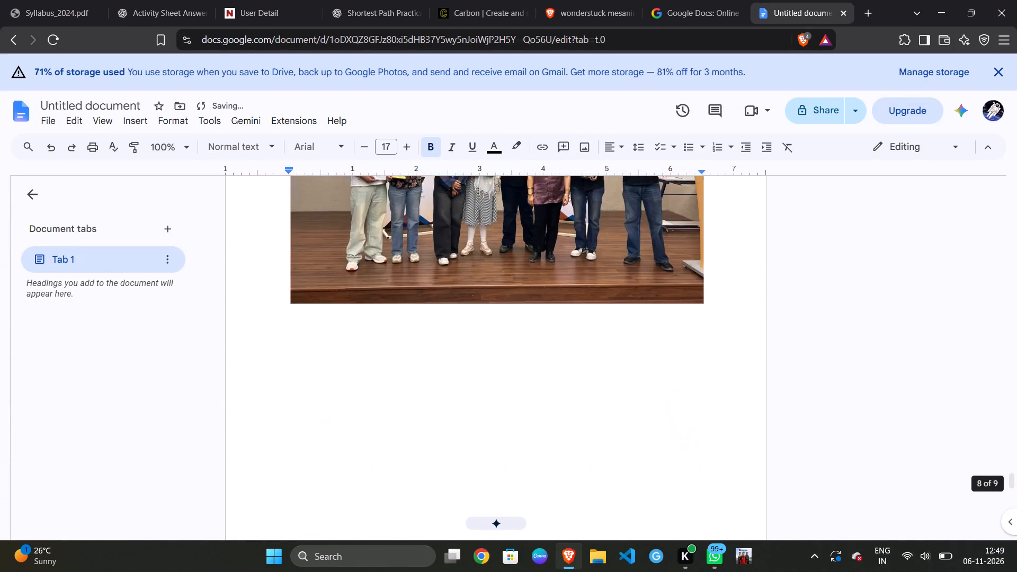
{"action": "scroll", "coordinate": [566, 394], "scroll_direction": "up", "scroll_amount": 7}
{"action": "scroll", "coordinate": [566, 394], "scroll_direction": "down", "scroll_amount": 1}
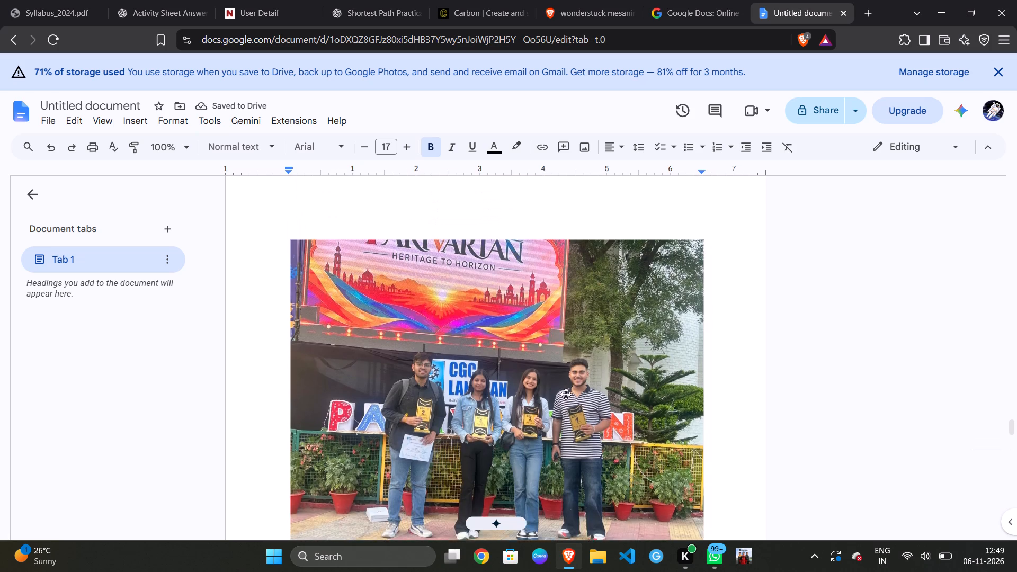
{"action": "scroll", "coordinate": [566, 394], "scroll_direction": "down", "scroll_amount": 5}
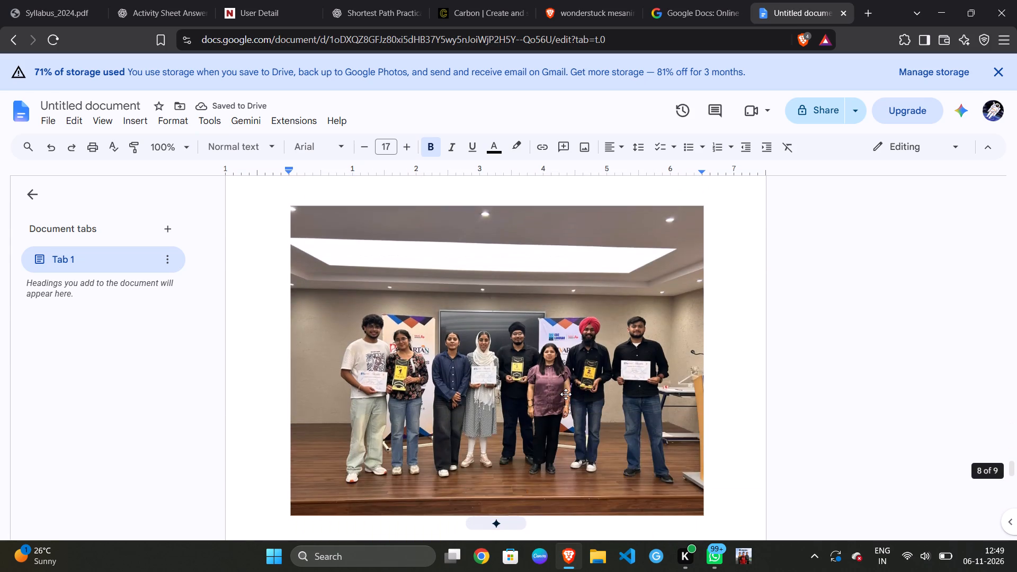
{"action": "scroll", "coordinate": [566, 394], "scroll_direction": "down", "scroll_amount": 1}
{"action": "scroll", "coordinate": [566, 394], "scroll_direction": "up", "scroll_amount": 9}
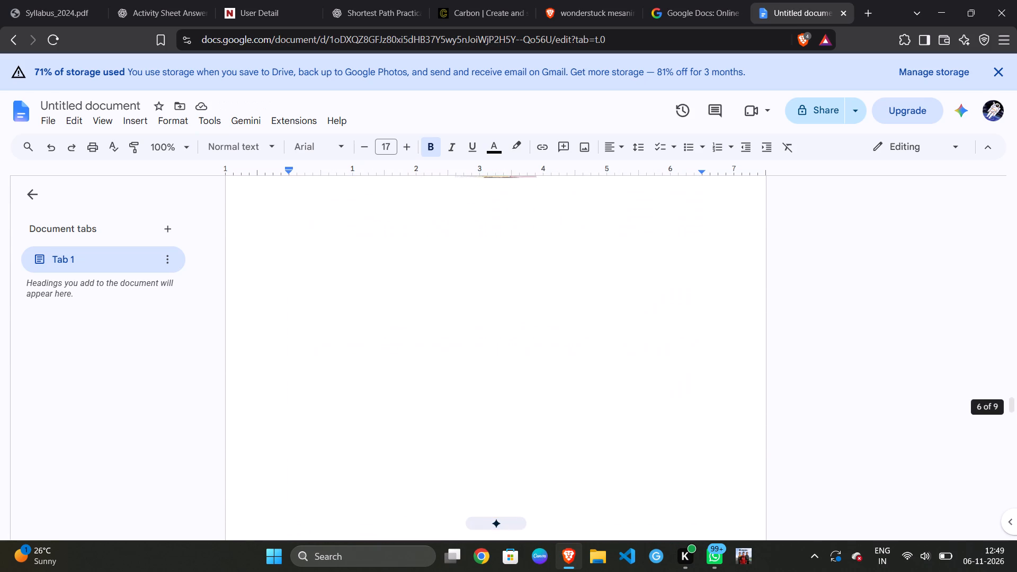
{"action": "scroll", "coordinate": [566, 394], "scroll_direction": "up", "scroll_amount": 17}
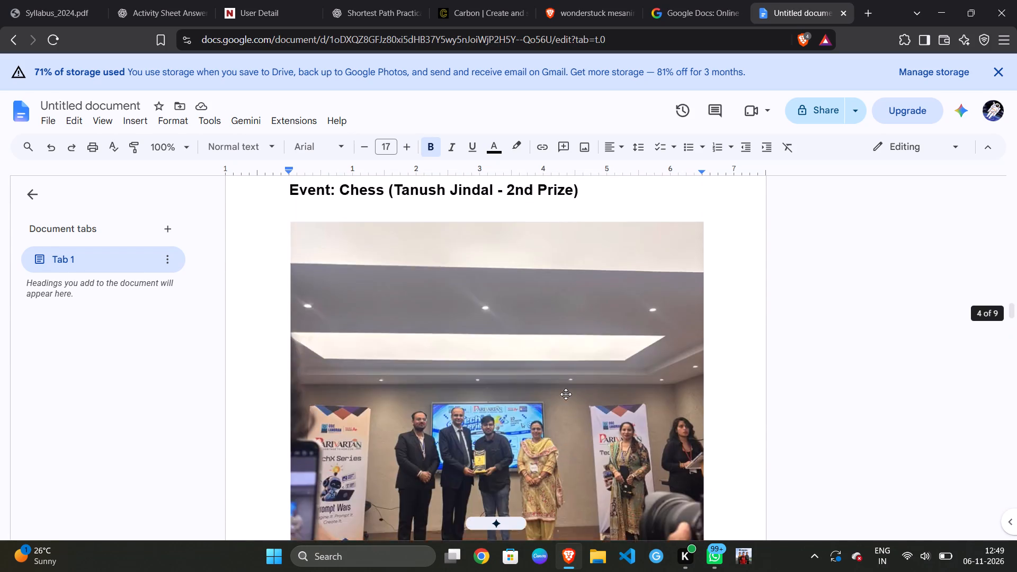
{"action": "scroll", "coordinate": [566, 394], "scroll_direction": "up", "scroll_amount": 7}
{"action": "scroll", "coordinate": [566, 394], "scroll_direction": "down", "scroll_amount": 11}
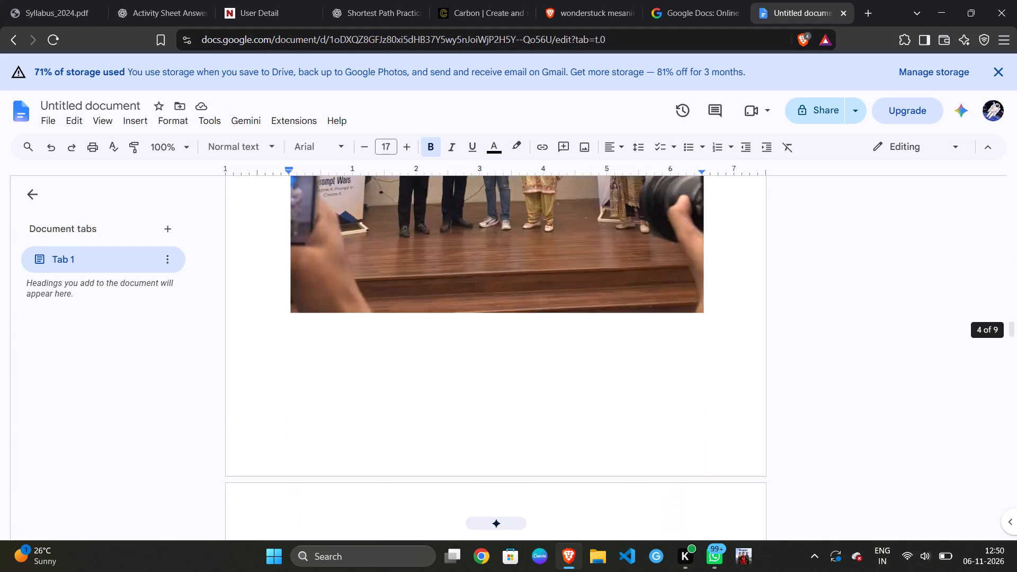
{"action": "scroll", "coordinate": [566, 394], "scroll_direction": "down", "scroll_amount": 14}
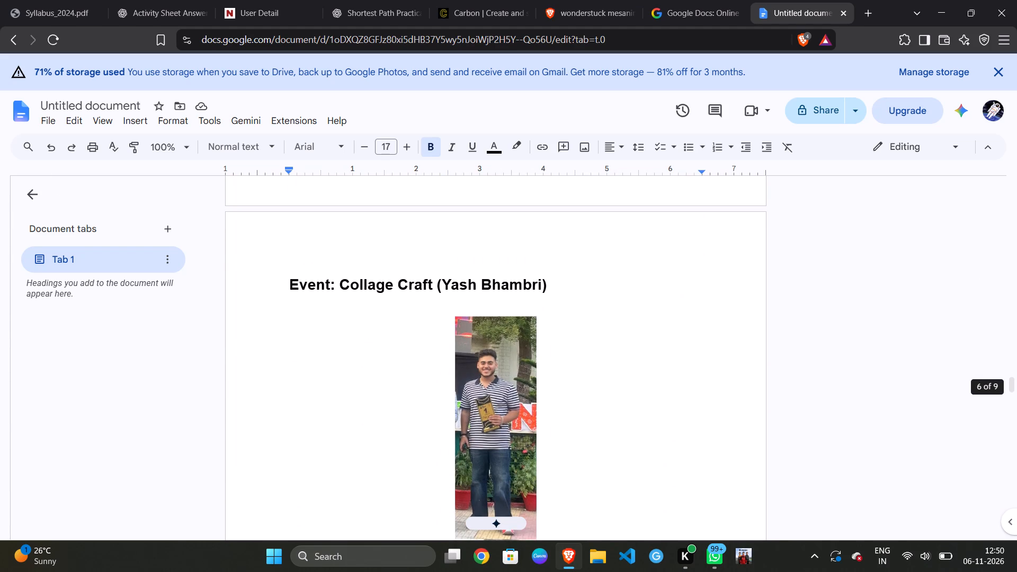
Download the document as a PDF to the Downloads folder with the file name "cgc winner".
{"action": "left_click", "coordinate": [48, 115]}
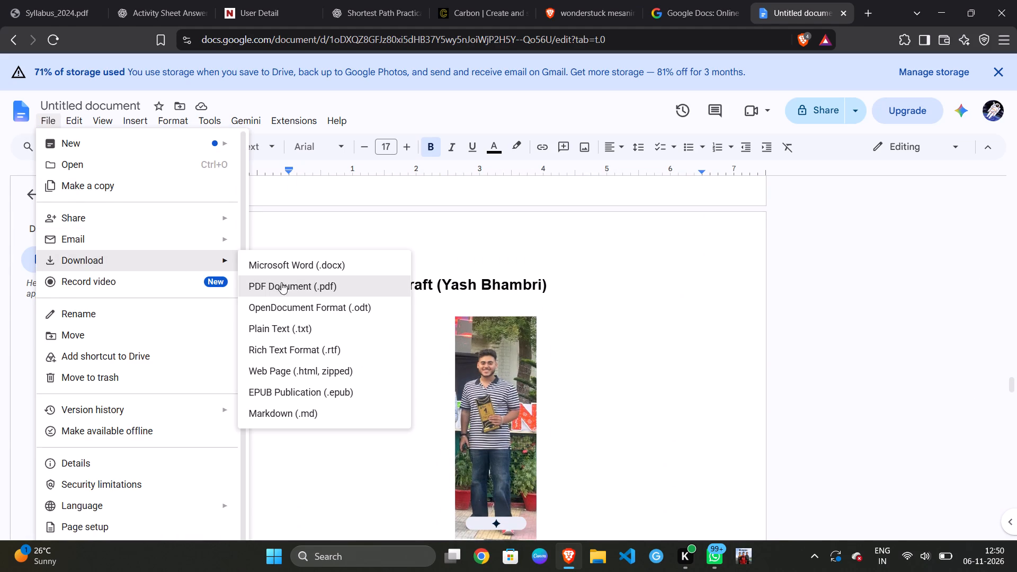
{"action": "left_click", "coordinate": [289, 282]}
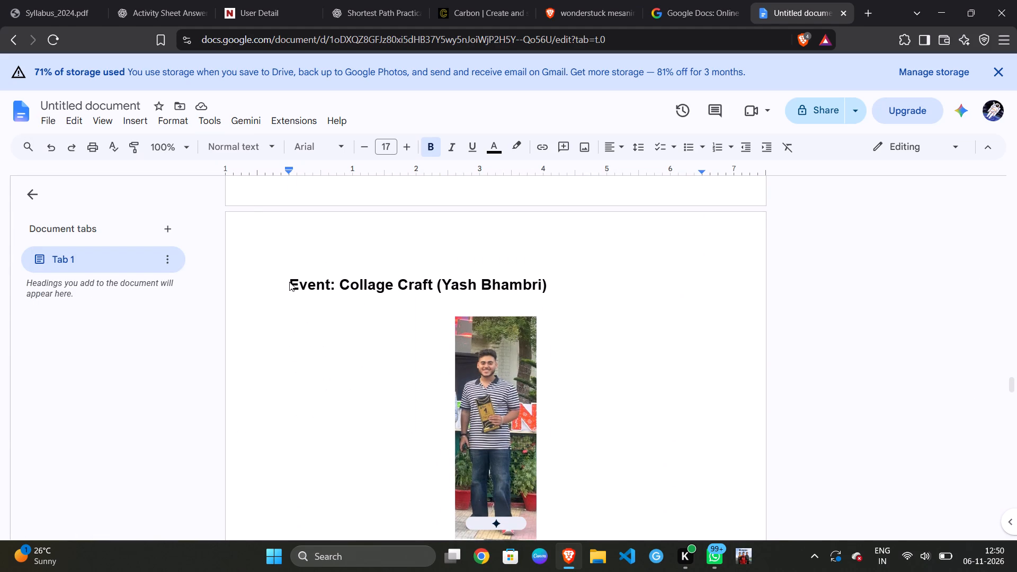
{"action": "left_click", "coordinate": [44, 126]}
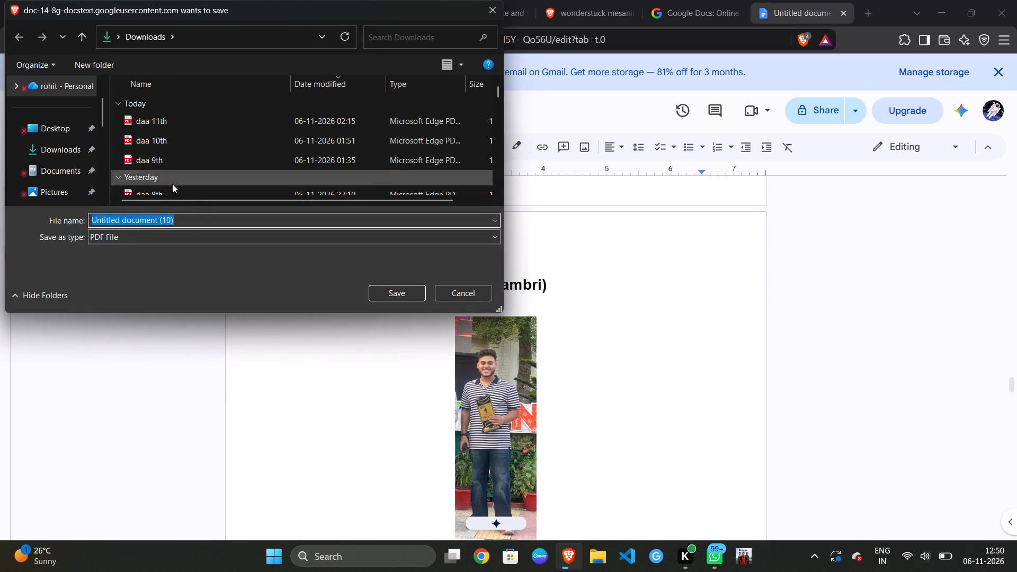
{"action": "key", "text": "BackSpace"}
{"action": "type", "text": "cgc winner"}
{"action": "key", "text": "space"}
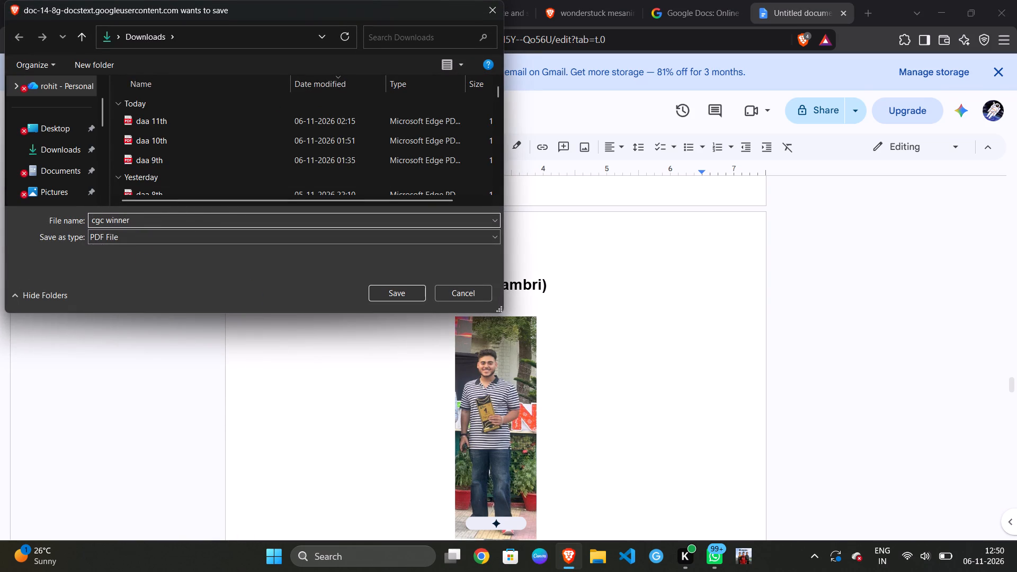
Extend the PDF's file name to "cgc winner list" and save it in the Downloads folder.
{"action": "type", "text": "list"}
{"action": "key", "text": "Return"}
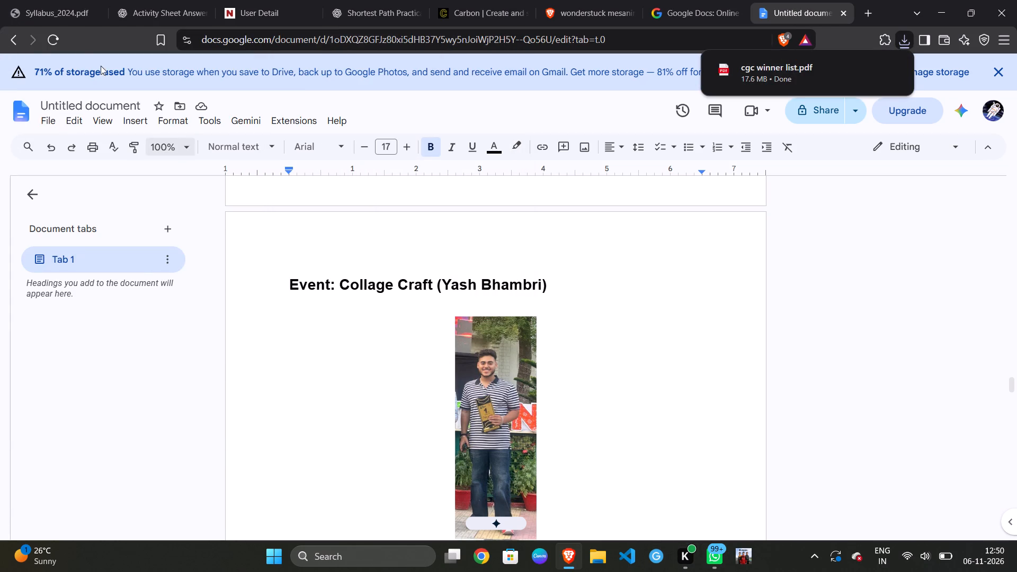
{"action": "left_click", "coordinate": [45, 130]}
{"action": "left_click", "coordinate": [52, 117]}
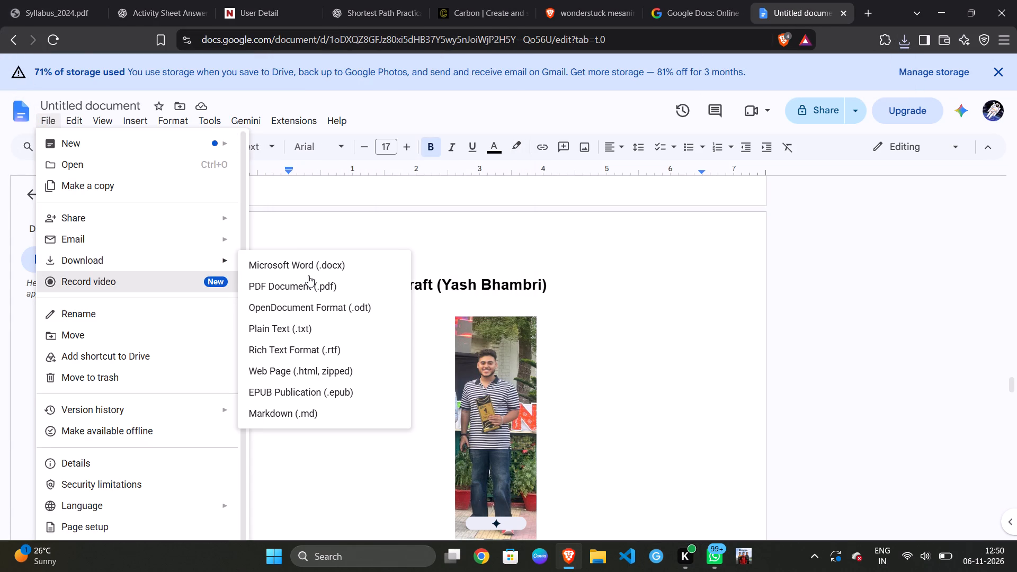